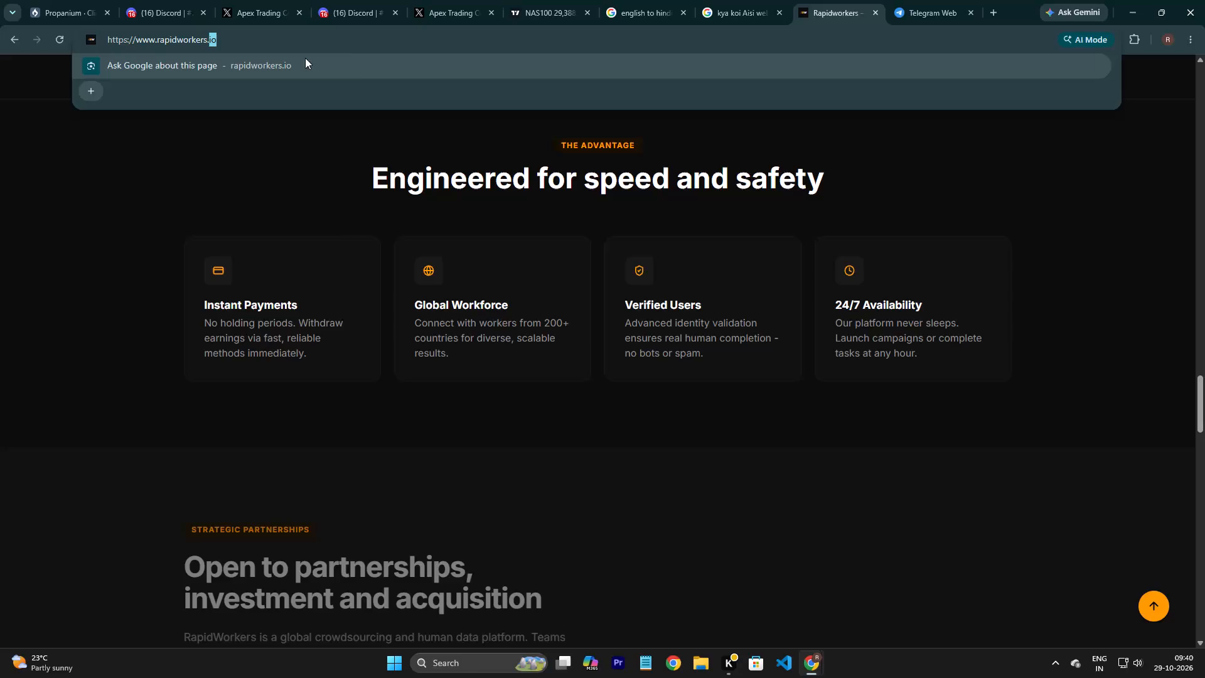
click(304, 45)
click(267, 35)
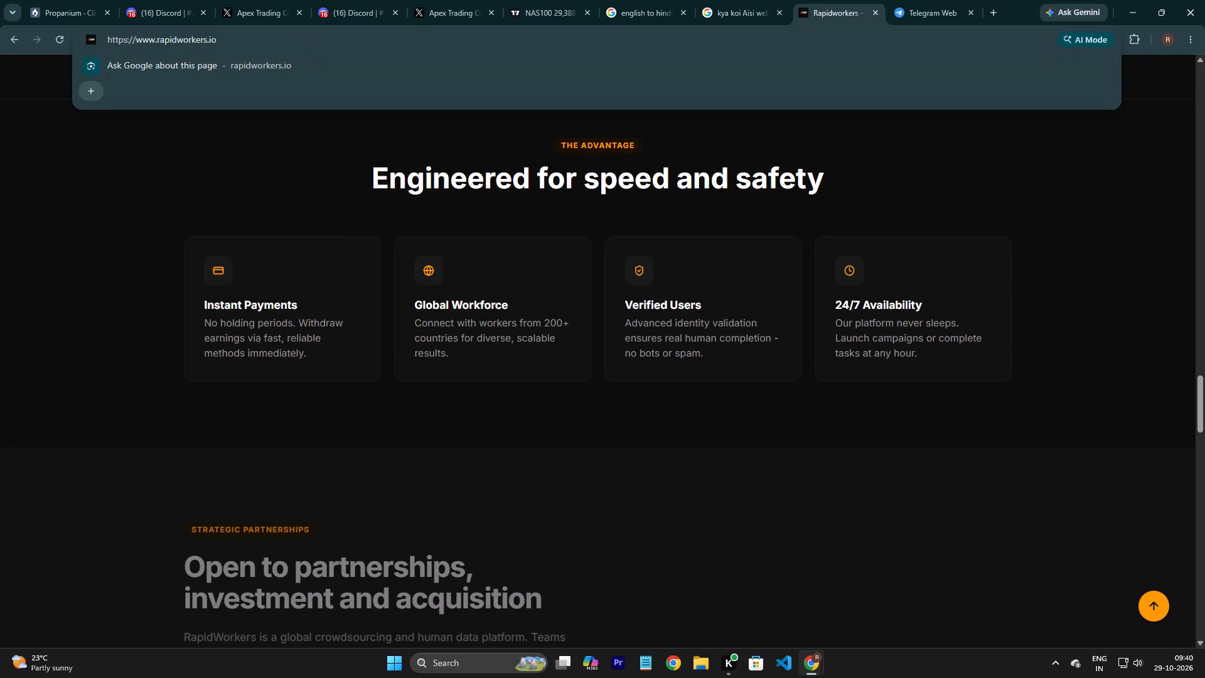
key(ctrl+a)
key(ctrl+c)
double_click(985, 8)
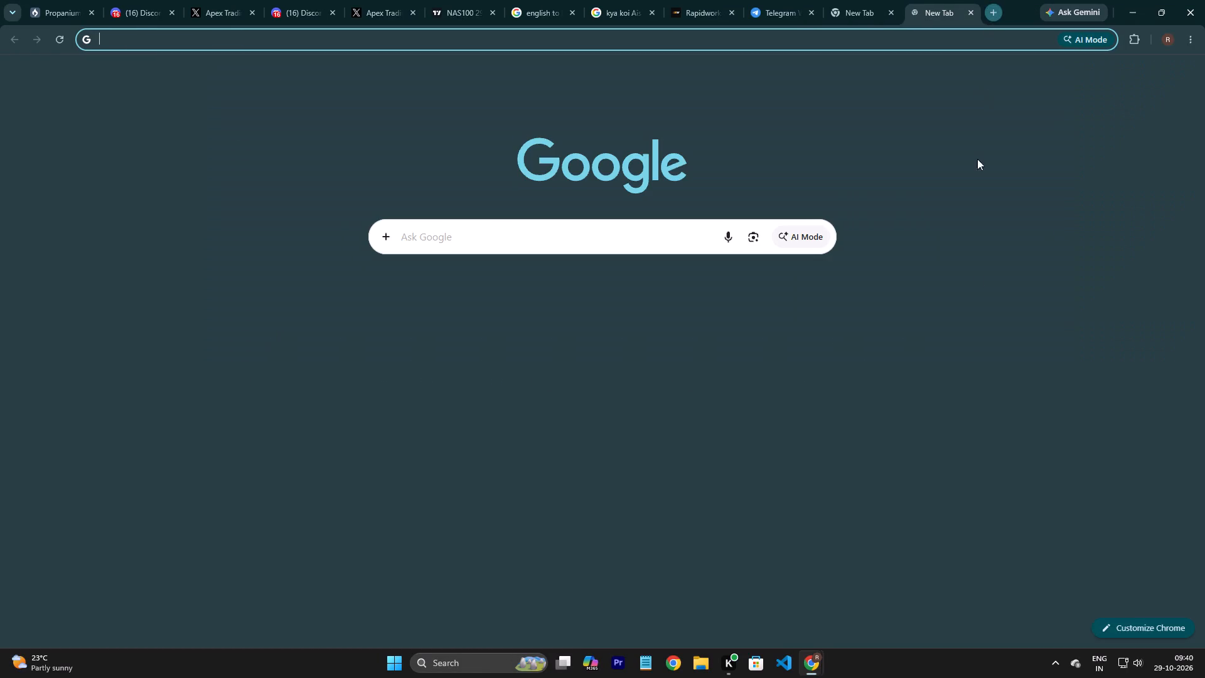
double_click(860, 366)
key(ctrl+v)
ctrl+double_click(628, 375)
key(ctrl+v)
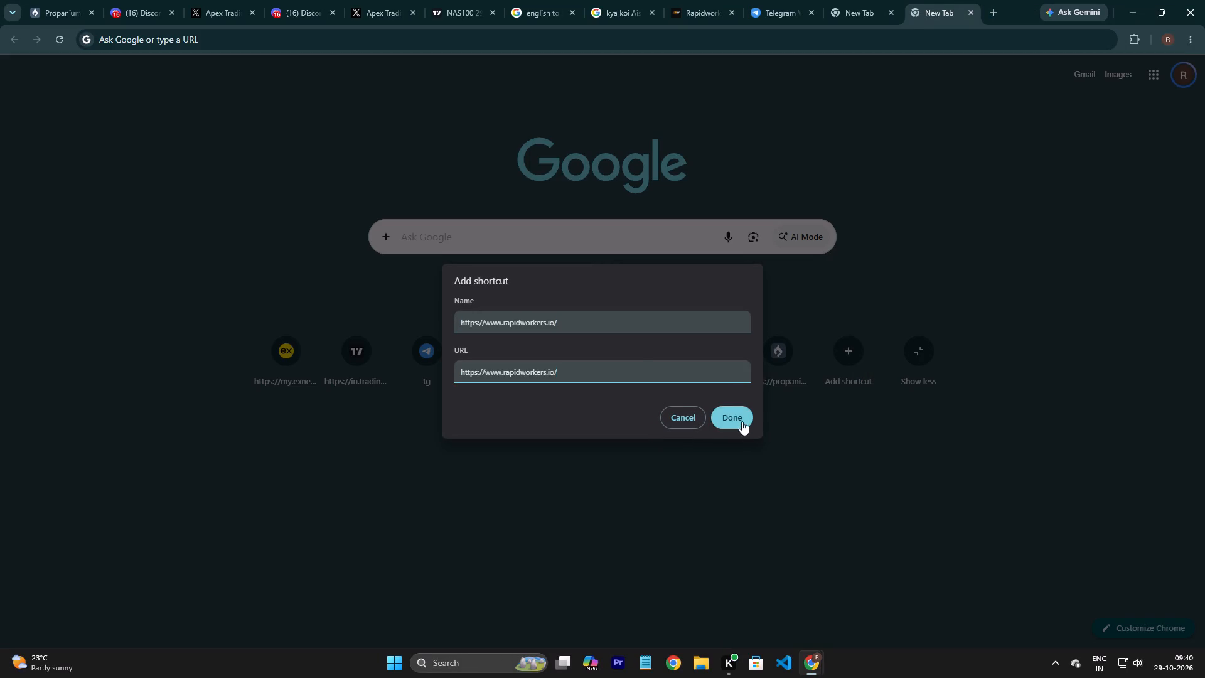
click(741, 420)
Close the extra New Tab, Telegram Web, "kya koi Aisi website" search, English to Hindi and Rapidworkers tabs.
drag(882, 11, 888, 13)
click(888, 11)
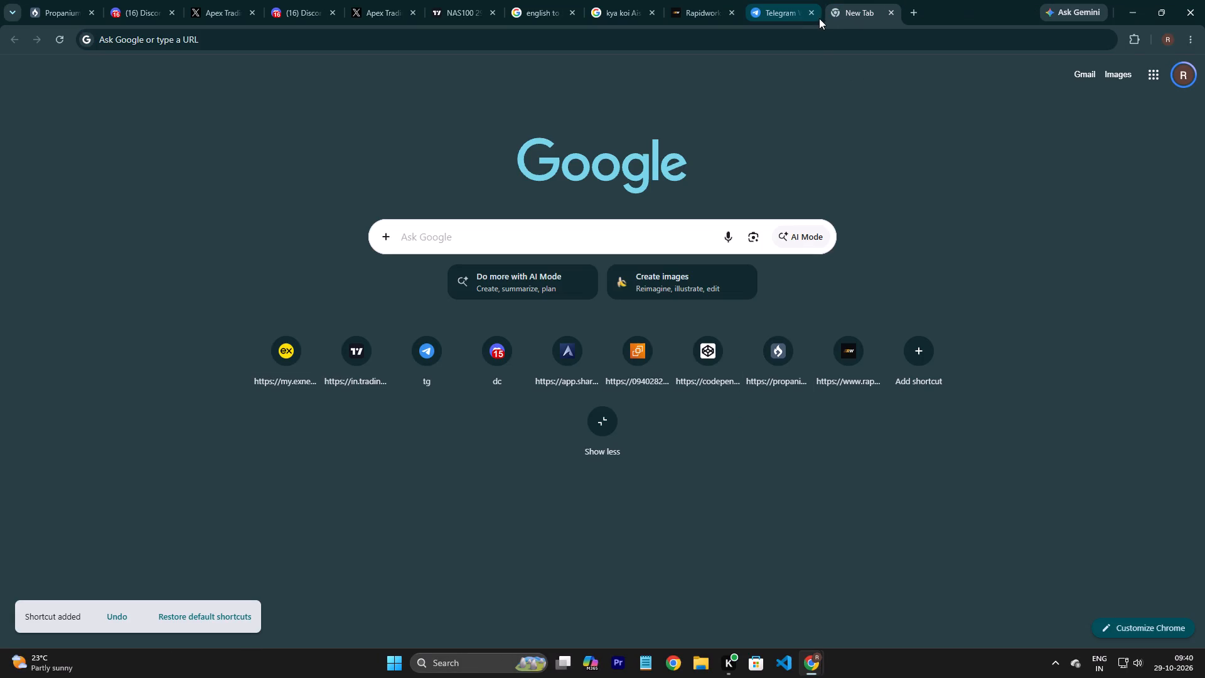
click(812, 14)
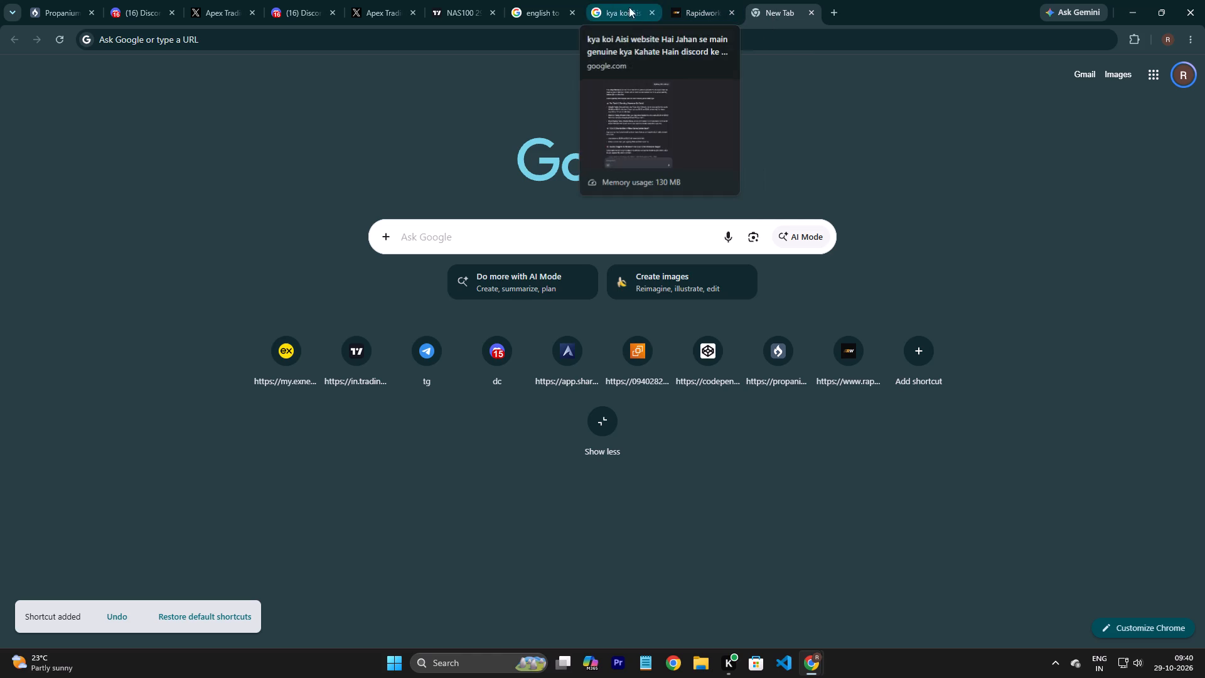
double_click(650, 11)
double_click(578, 14)
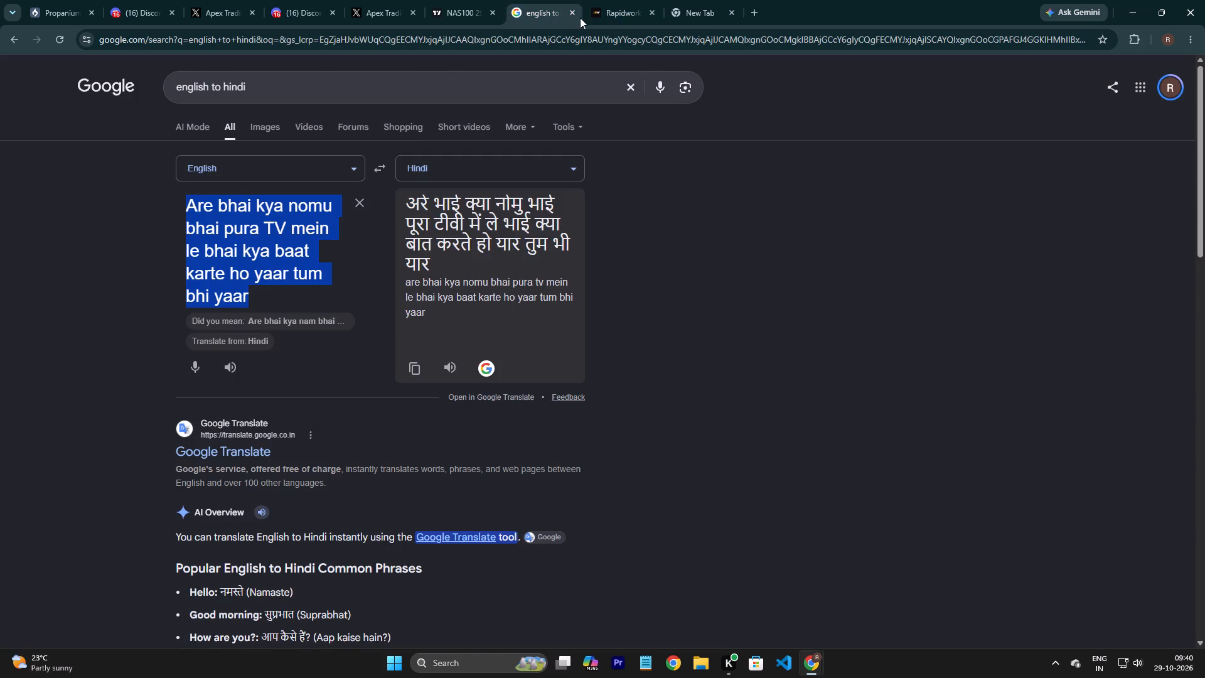
double_click(577, 15)
double_click(572, 11)
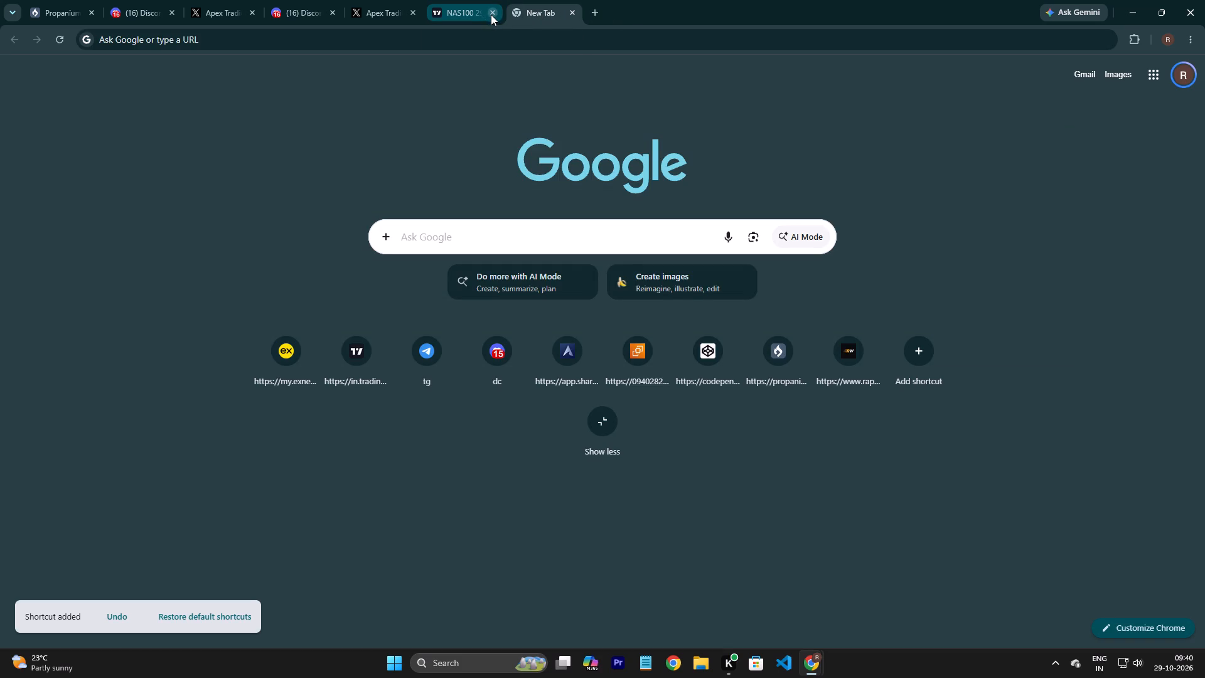
Switch to the Apex Trading Community tab next to the NAS100 chart tab.
double_click(392, 8)
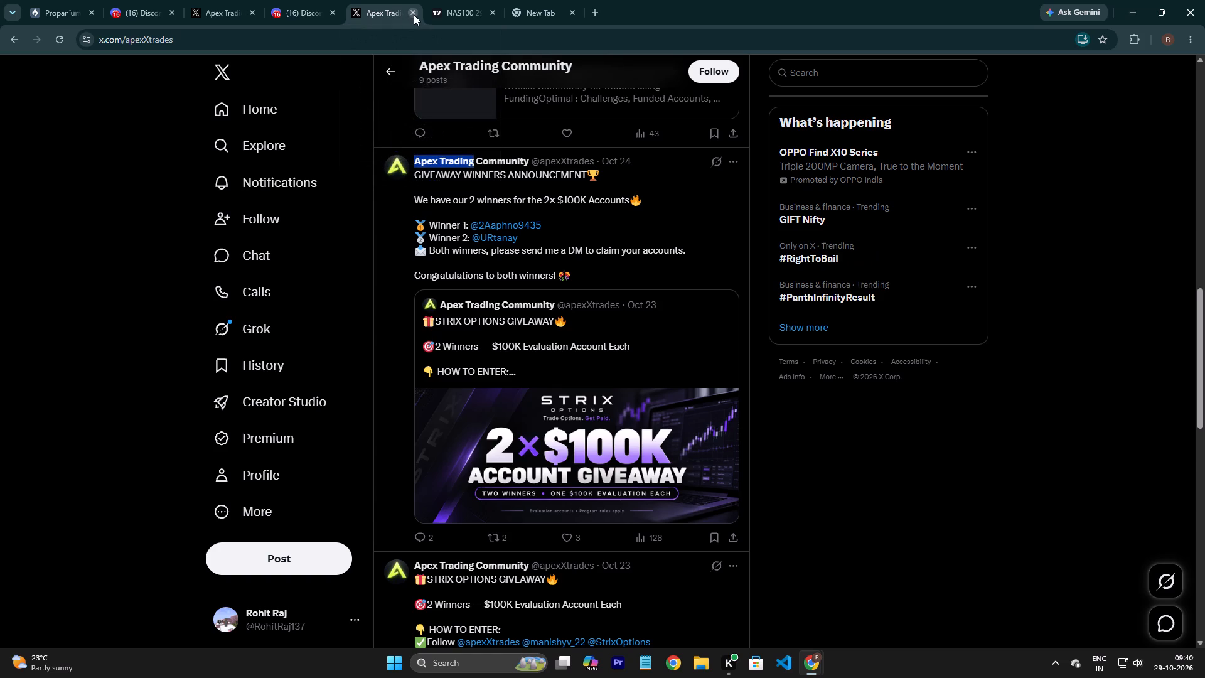
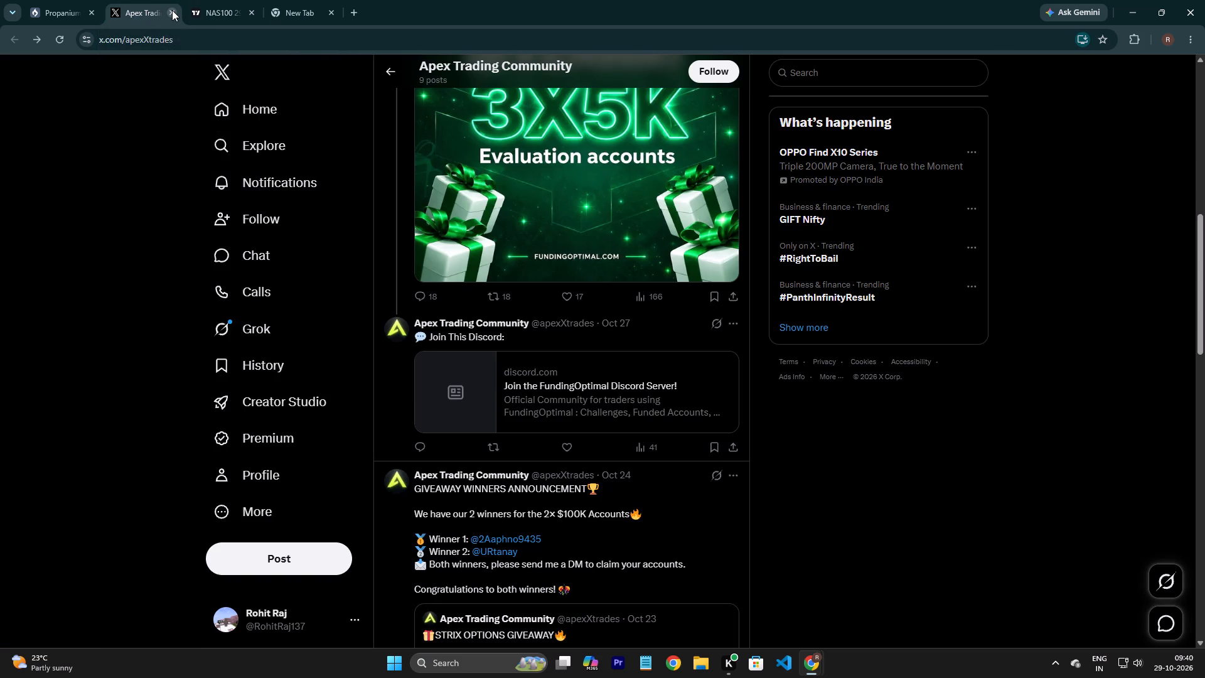
Close the Apex Trading Community tab and the New Tab, leaving the Propanium and NAS100 chart tabs open.
double_click(172, 10)
double_click(247, 7)
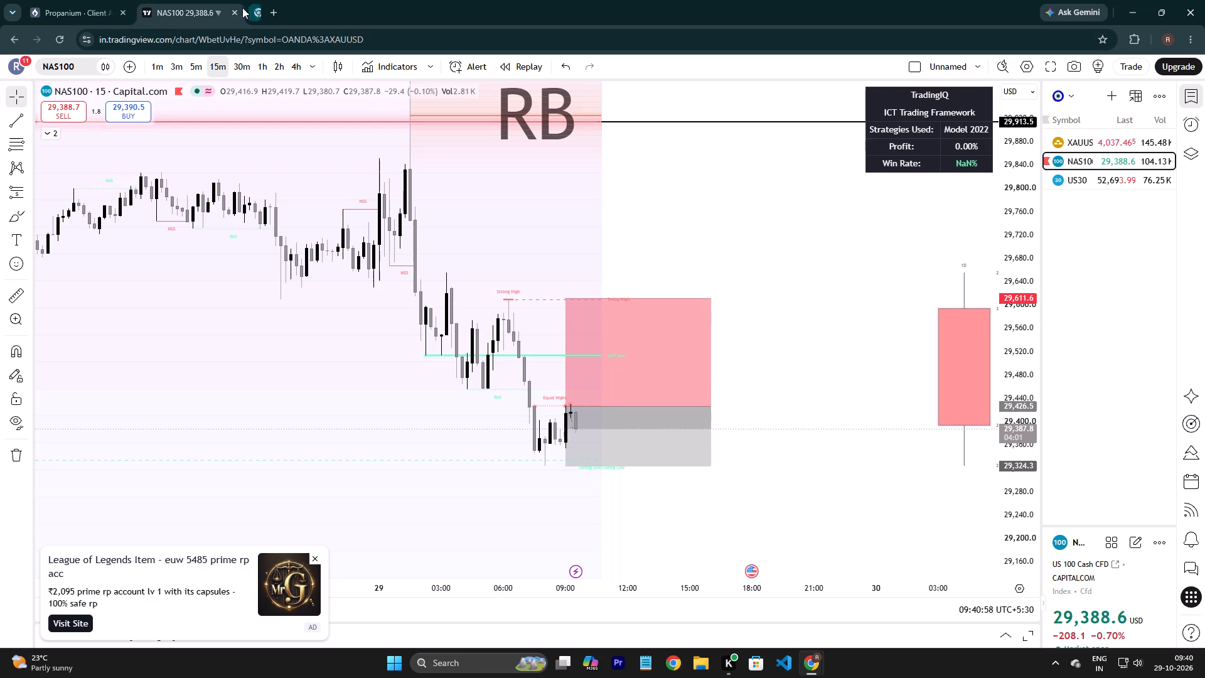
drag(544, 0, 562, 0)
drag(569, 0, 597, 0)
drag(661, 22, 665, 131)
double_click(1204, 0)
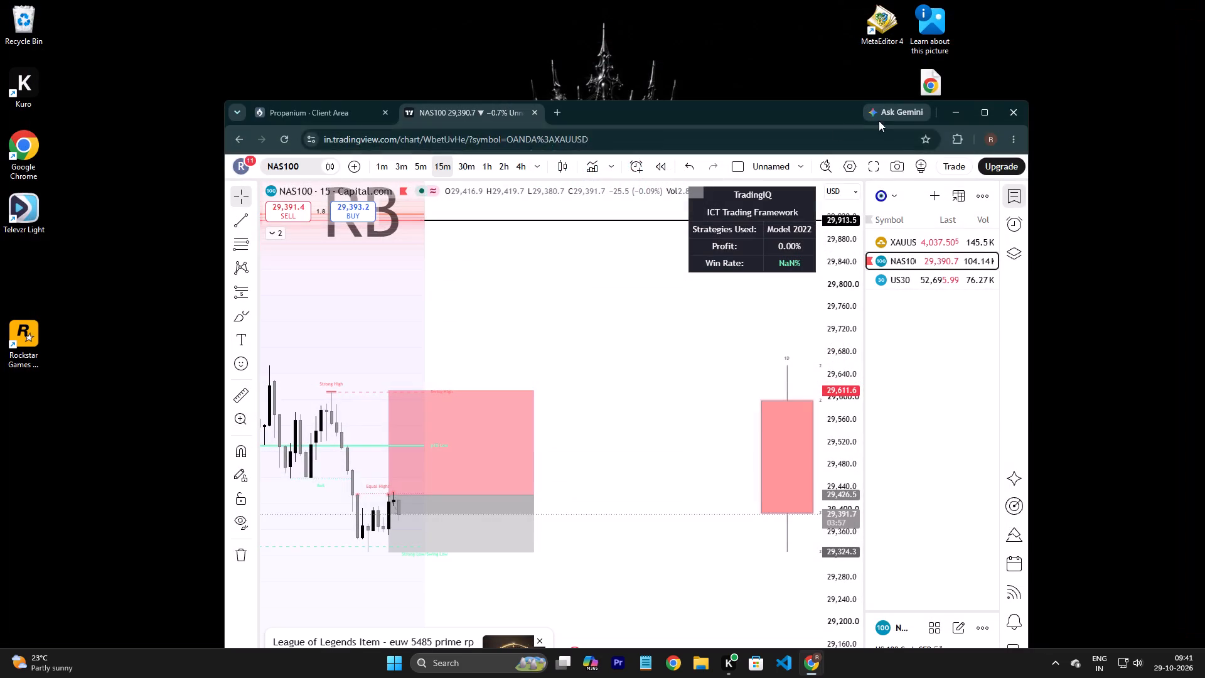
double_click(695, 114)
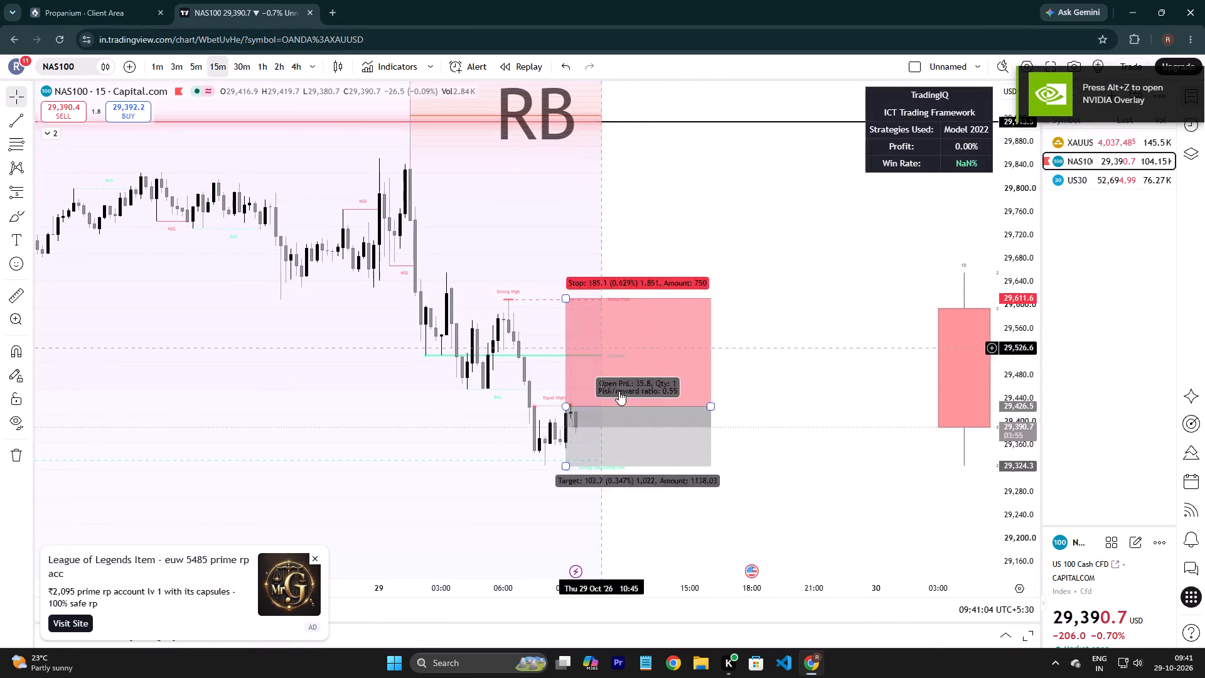
Dismiss the League of Legends advertisement covering the lower part of the NAS100 chart.
click(314, 560)
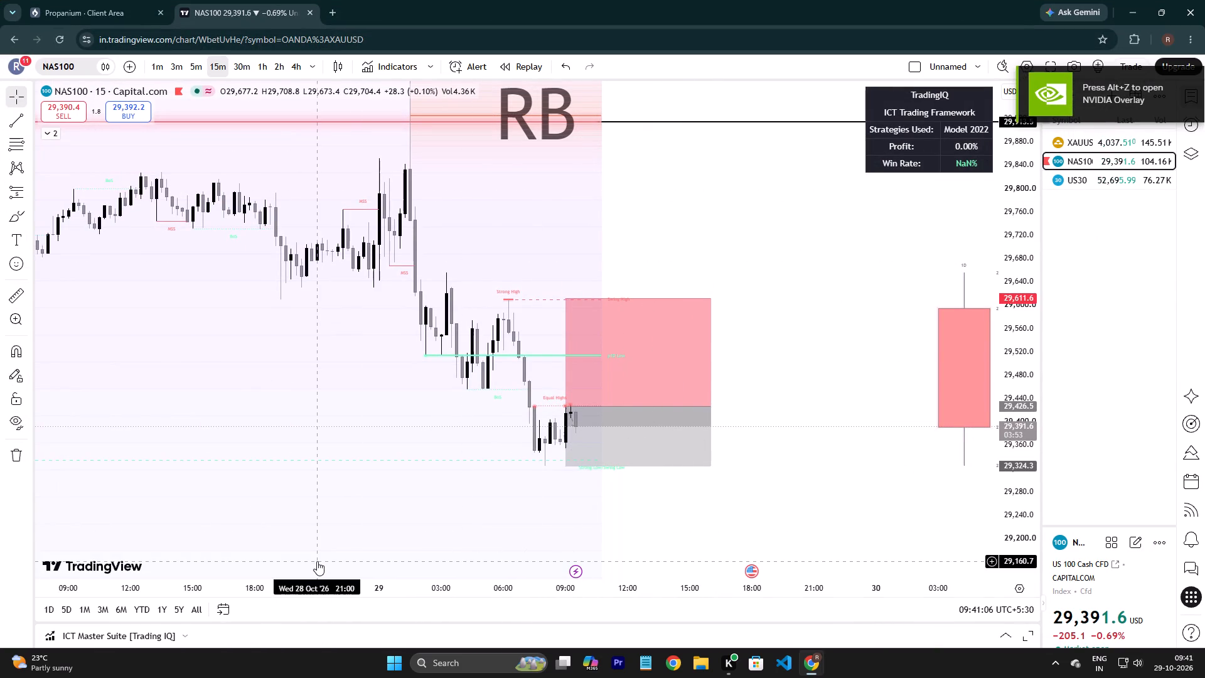
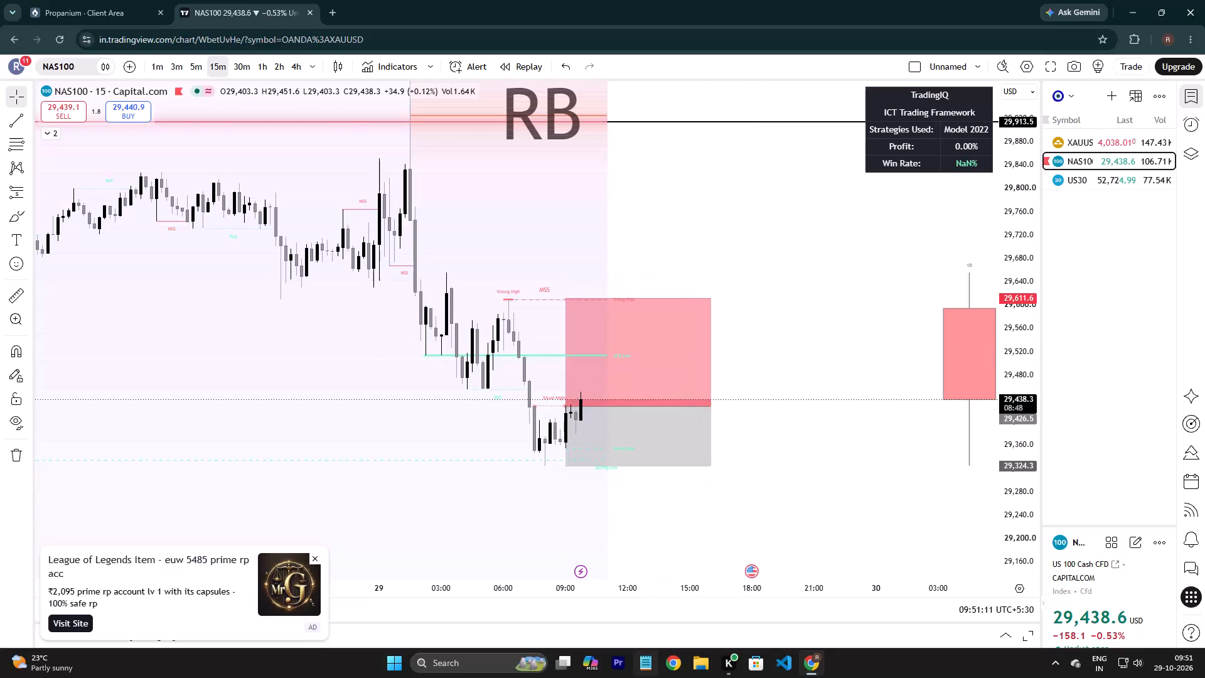
Dismiss the League of Legends advertisement and the ad-free upgrade offer covering the NAS100 chart.
double_click(313, 561)
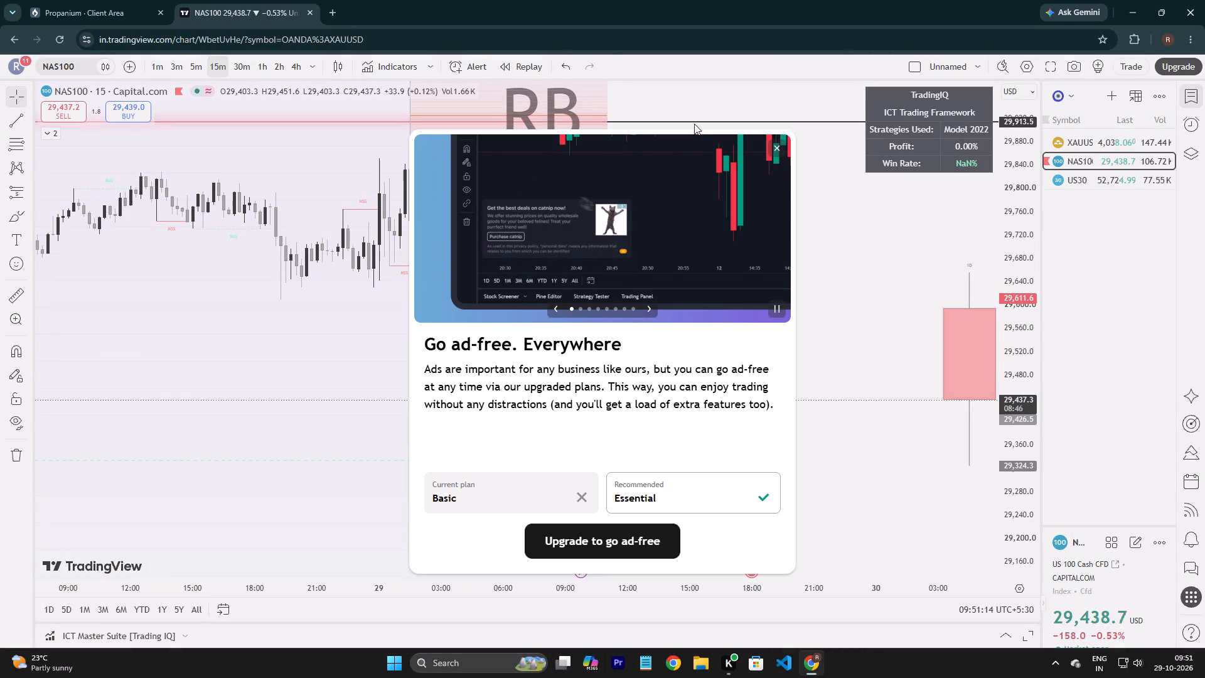
double_click(776, 152)
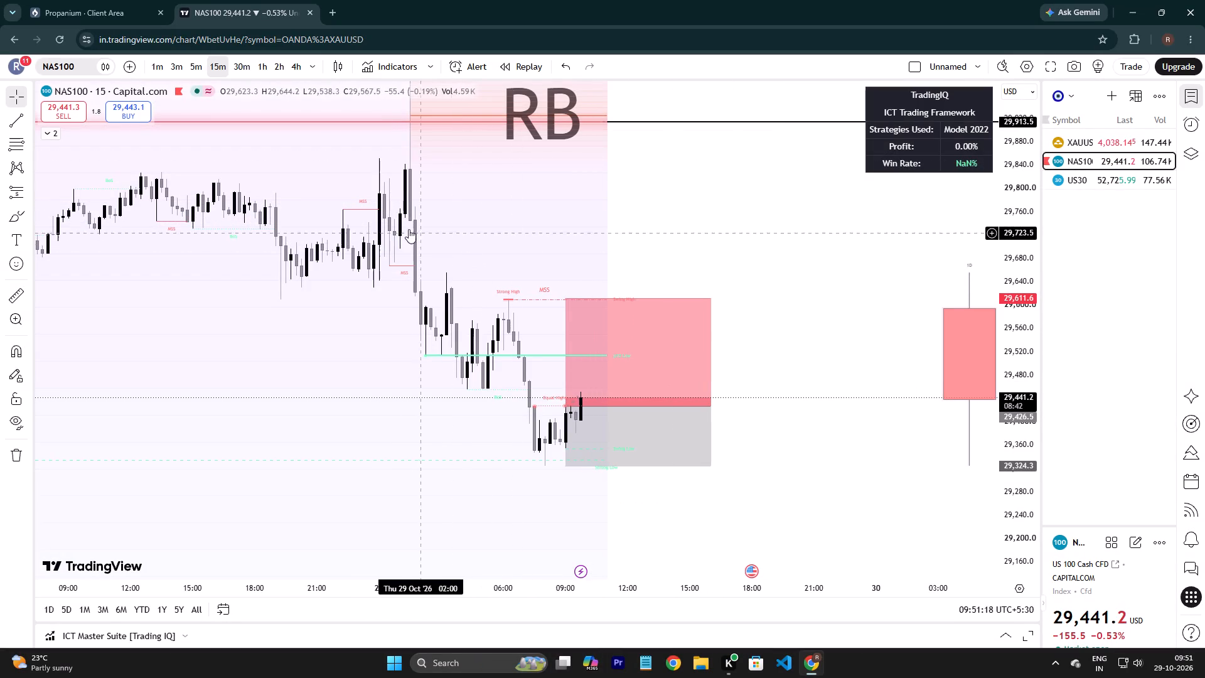
Activate the Fib Retracement drawing tool for use on the NAS100 15-minute chart.
double_click(16, 144)
click(49, 149)
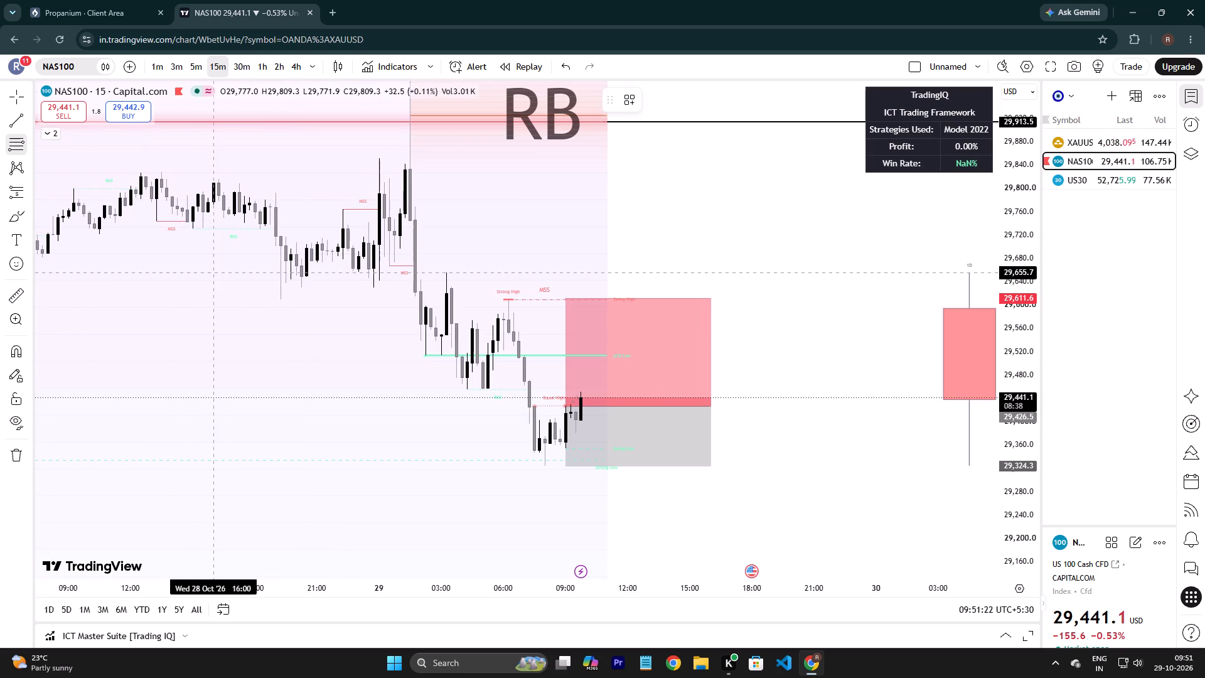
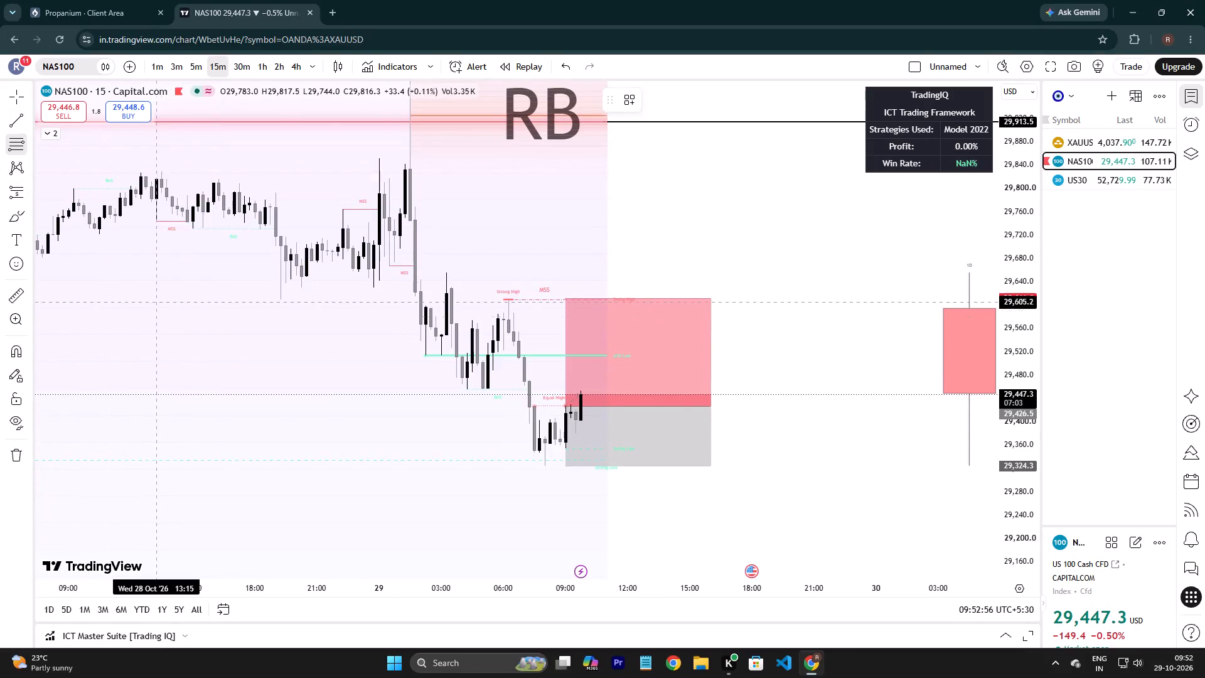
Draw a Fib retracement from about 29,640.7 at 28 Oct 13:15 down to about 29,313.5 at 23:00.
drag(155, 281, 355, 476)
click(356, 472)
Turn off the 0.236 and 0.5 levels in the new Fib retracement's style settings.
click(719, 100)
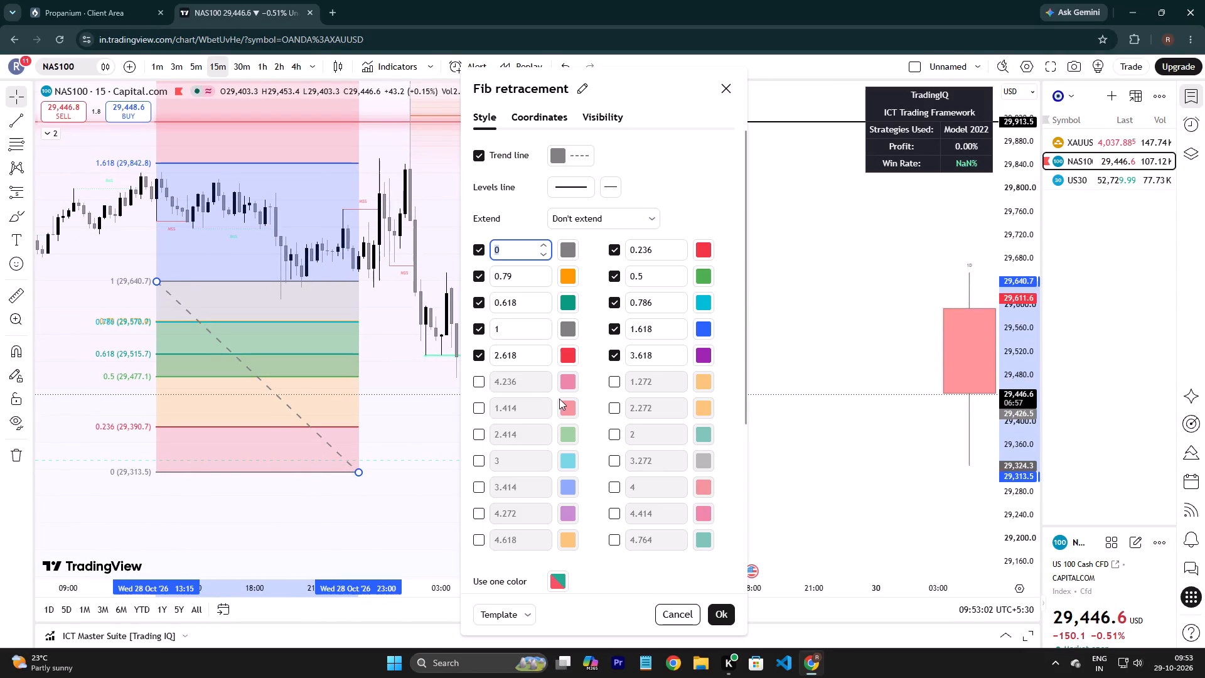
double_click(611, 244)
double_click(609, 279)
click(619, 247)
double_click(614, 282)
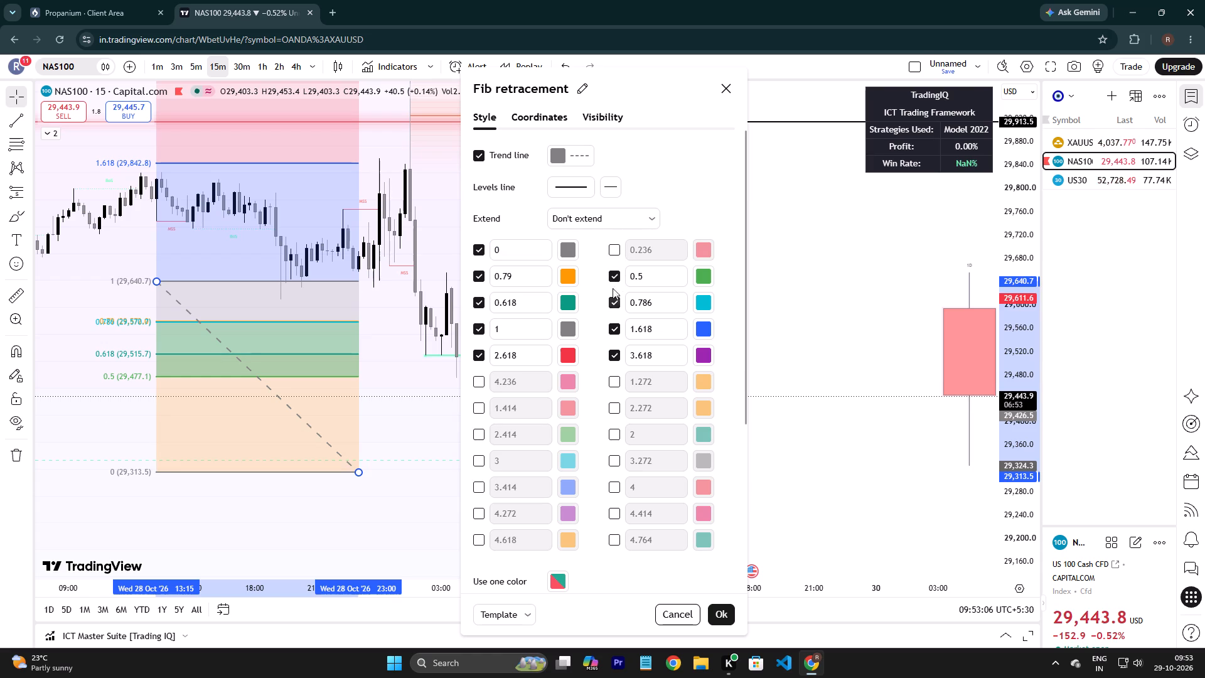
double_click(611, 270)
click(614, 278)
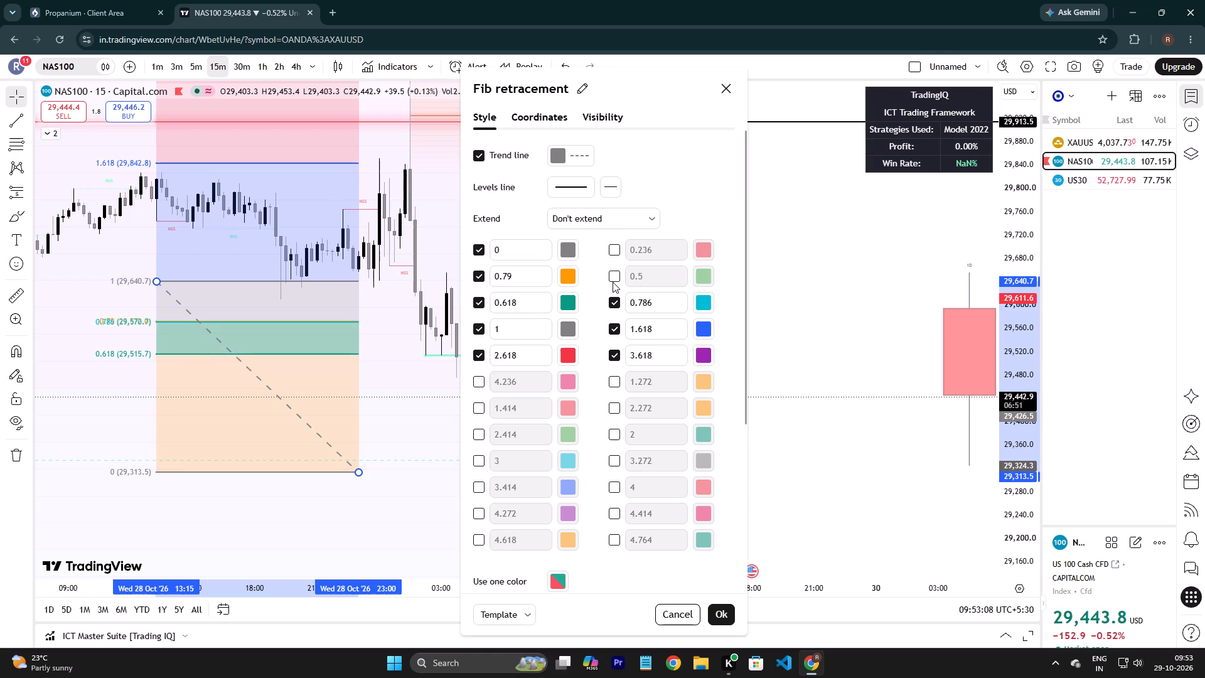
Recolour the Fib retracement's 0, 0.79 and 0.618 levels black, and open the colour choices for level 1.
double_click(568, 248)
double_click(561, 249)
click(574, 247)
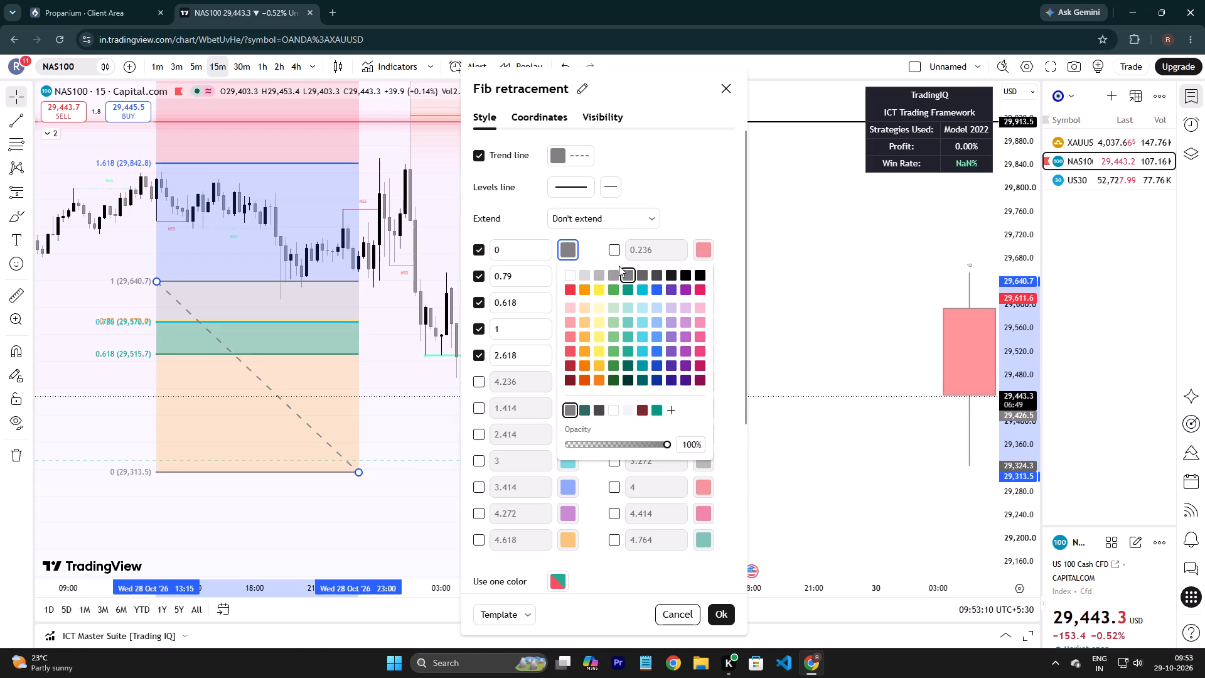
click(700, 275)
double_click(596, 254)
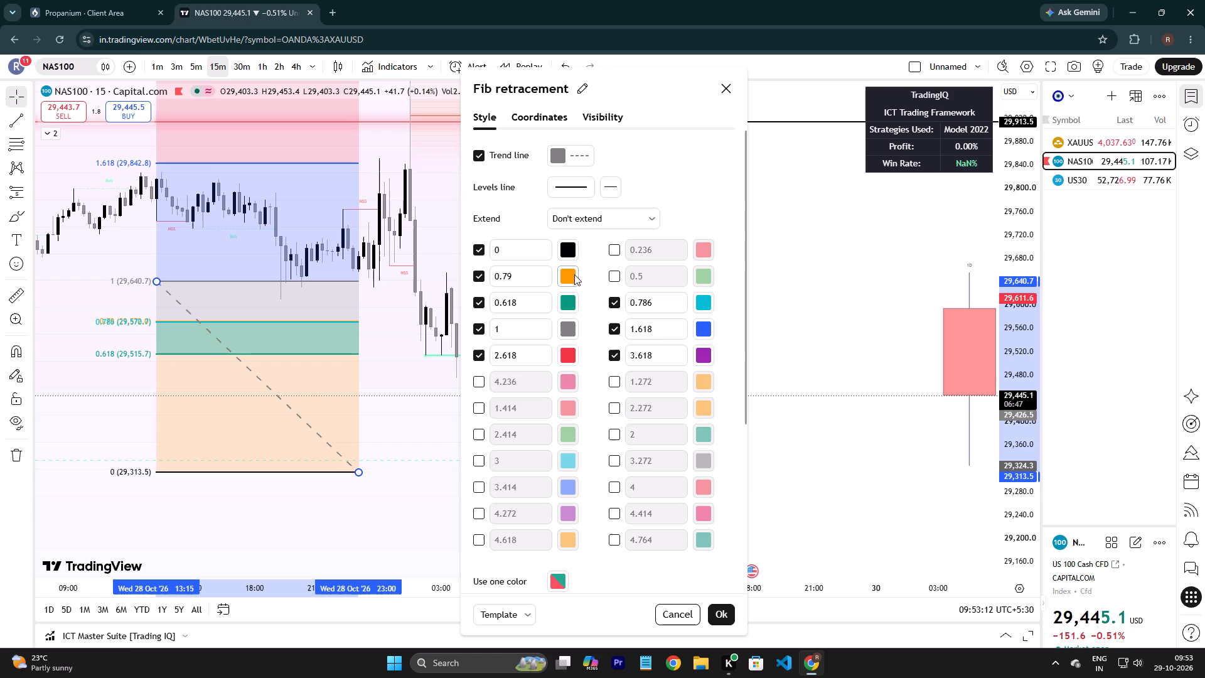
double_click(574, 274)
double_click(571, 272)
click(570, 275)
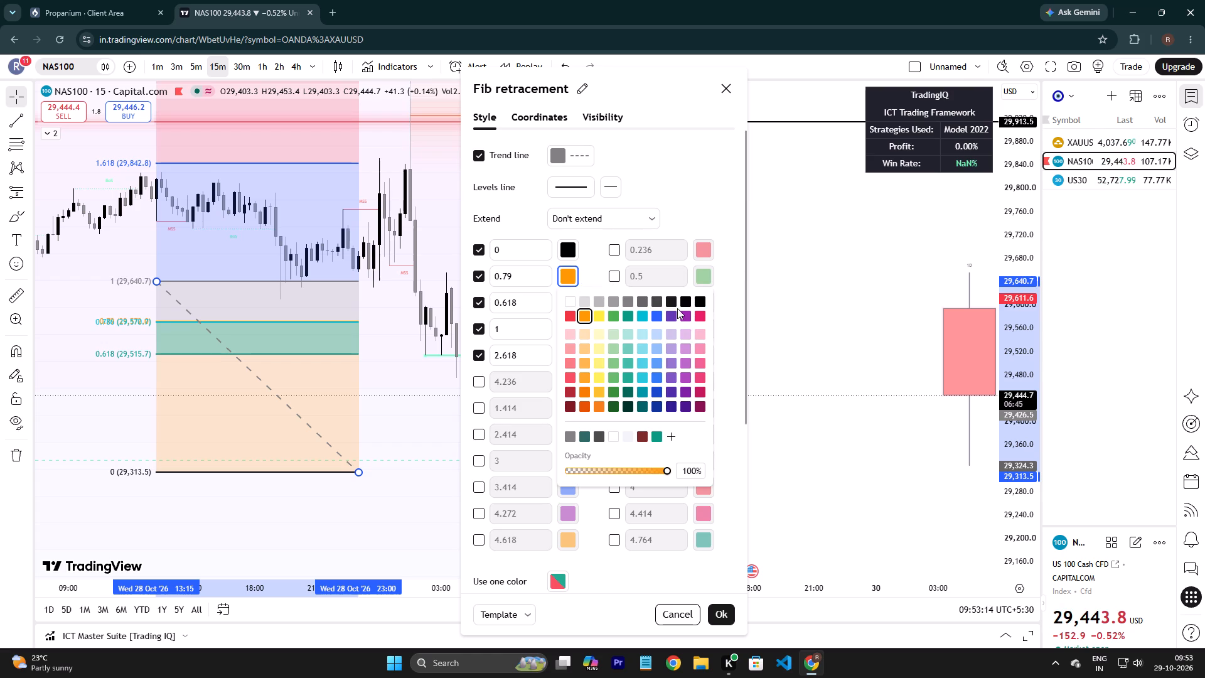
click(702, 299)
double_click(586, 269)
click(574, 299)
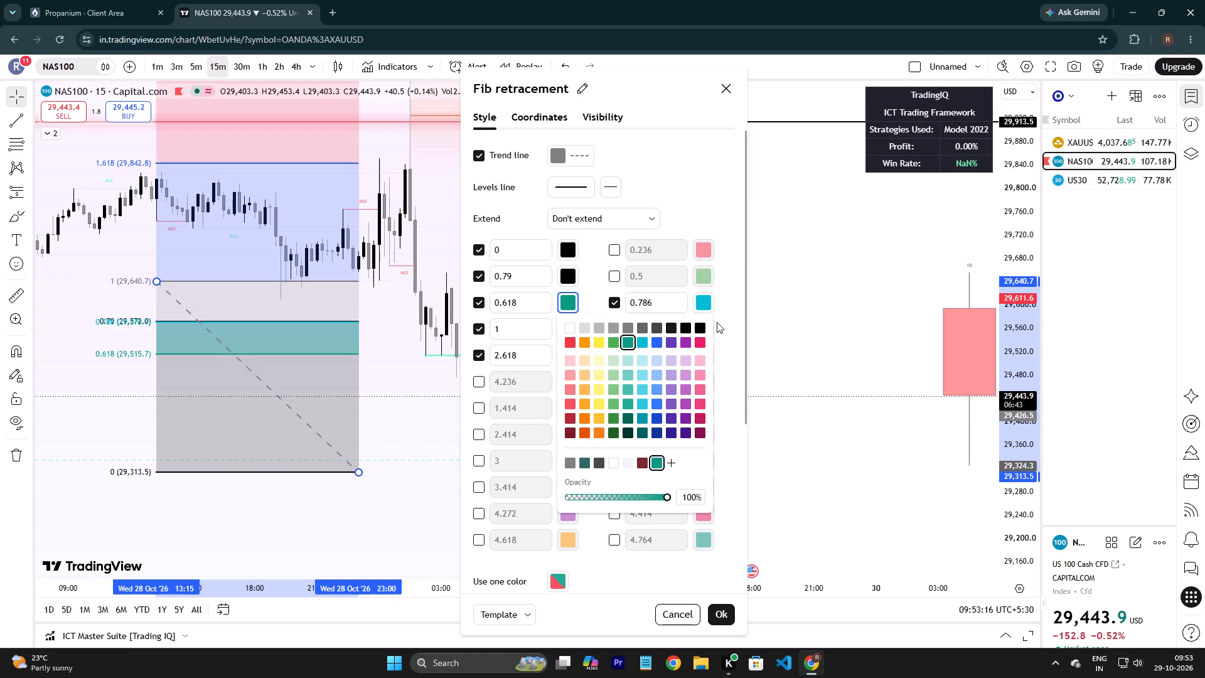
click(694, 325)
click(599, 289)
double_click(569, 333)
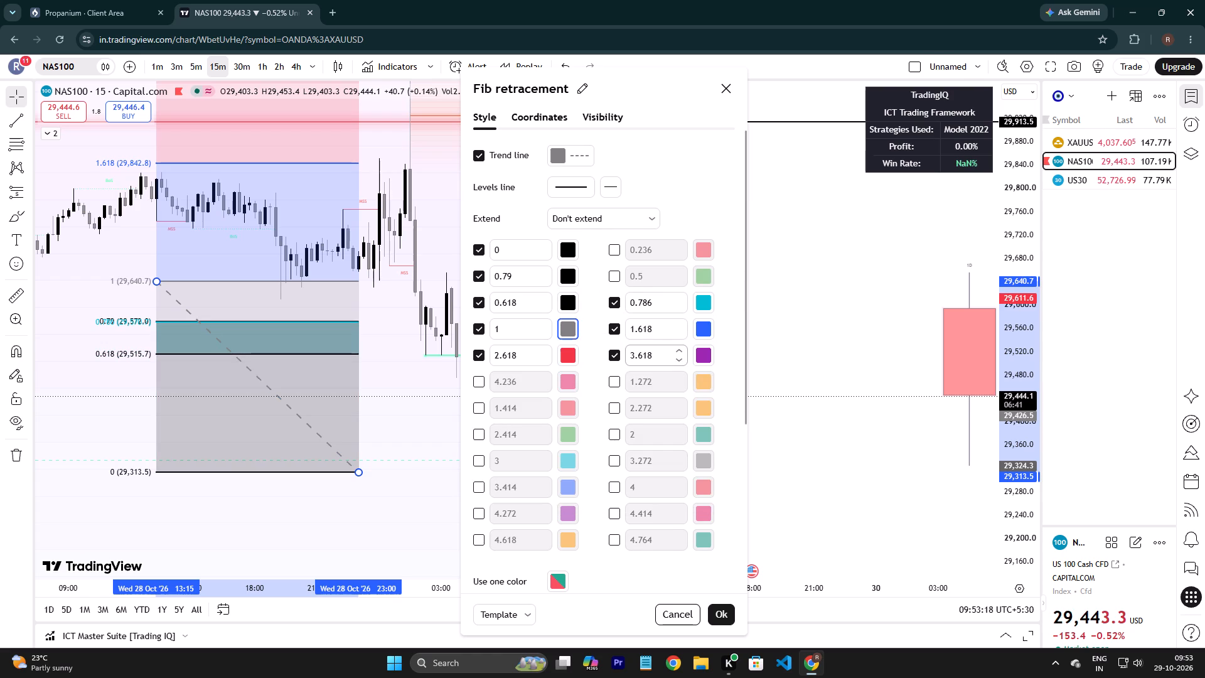
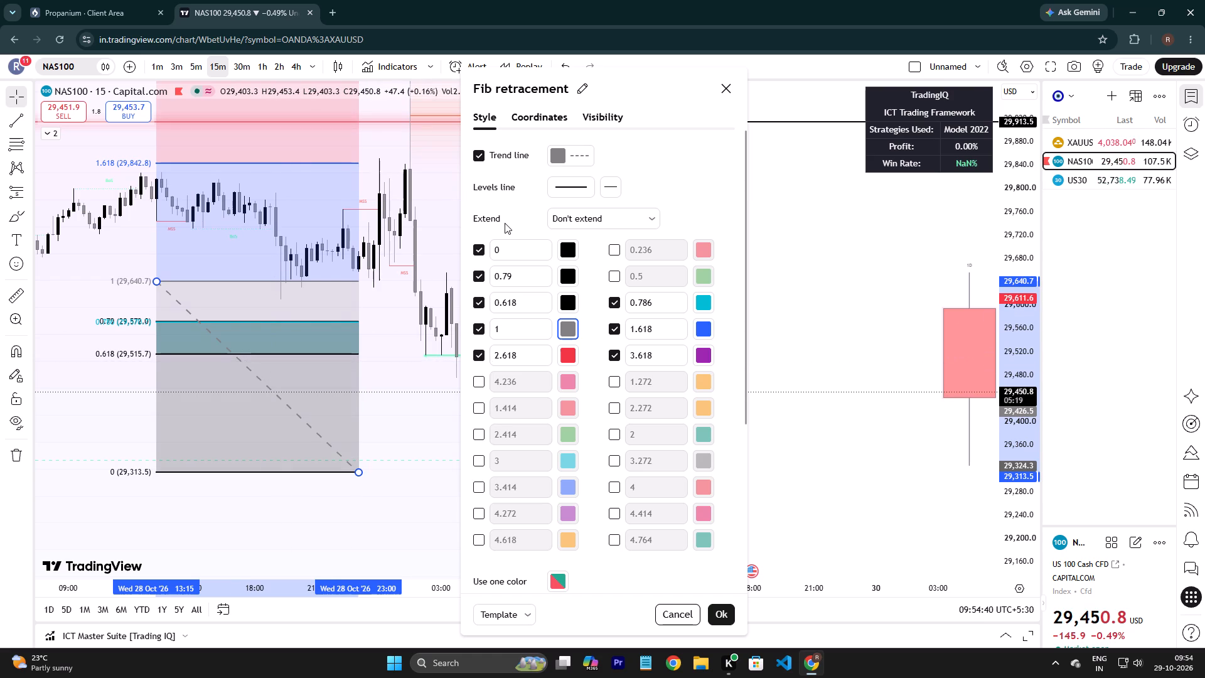
Change the Fib retracement's first level from 0 to 1.
click(501, 254)
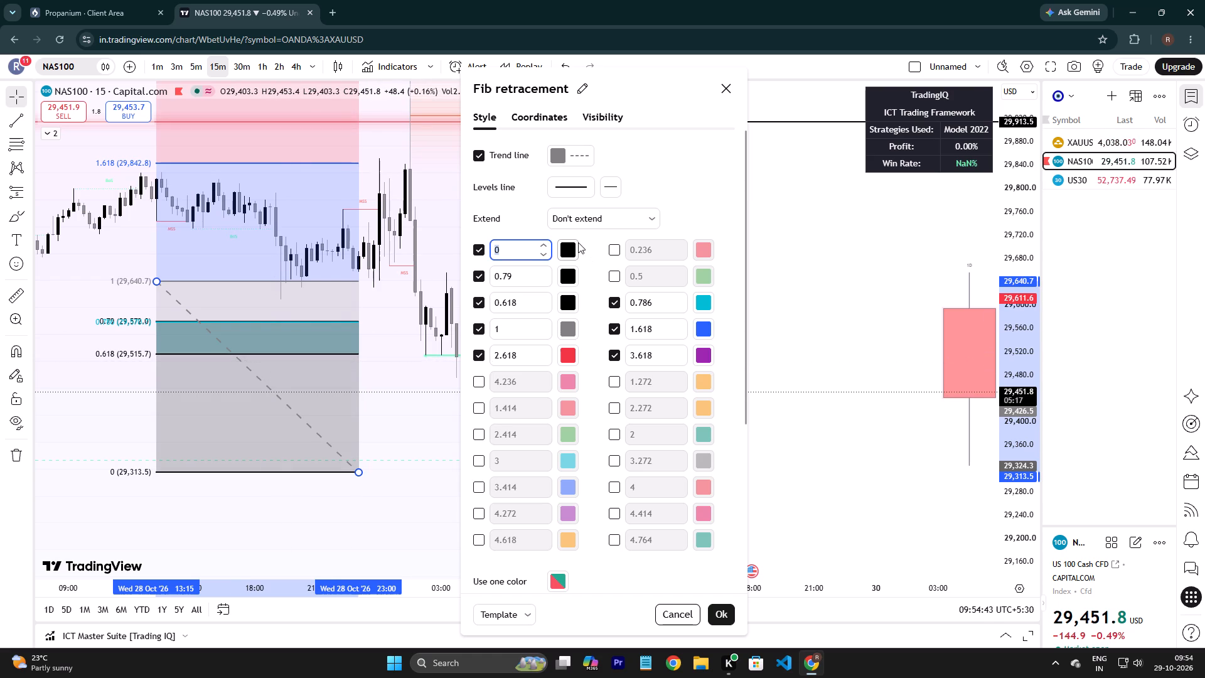
key(1)
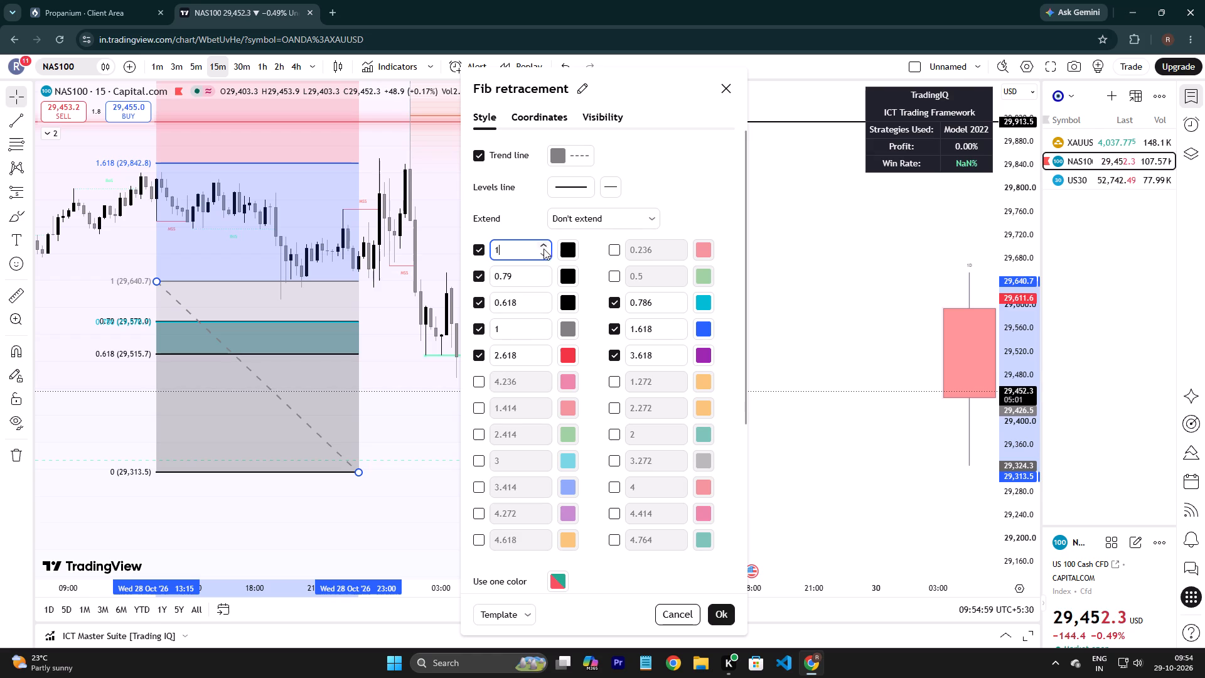
double_click(636, 208)
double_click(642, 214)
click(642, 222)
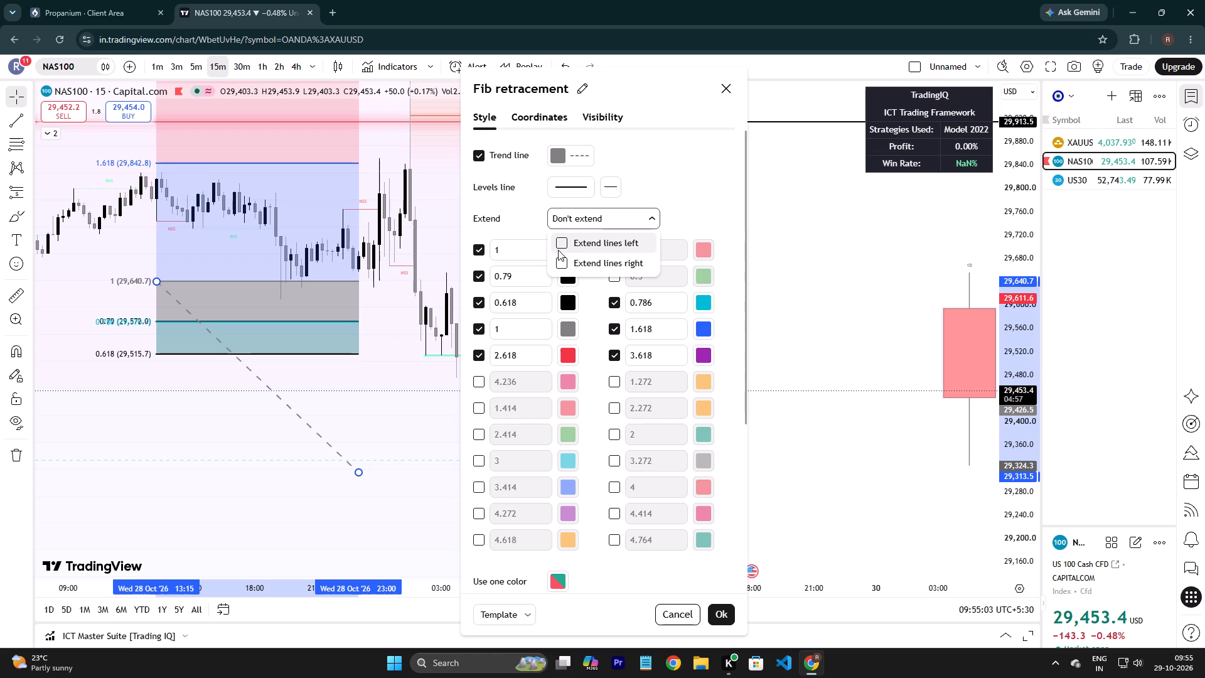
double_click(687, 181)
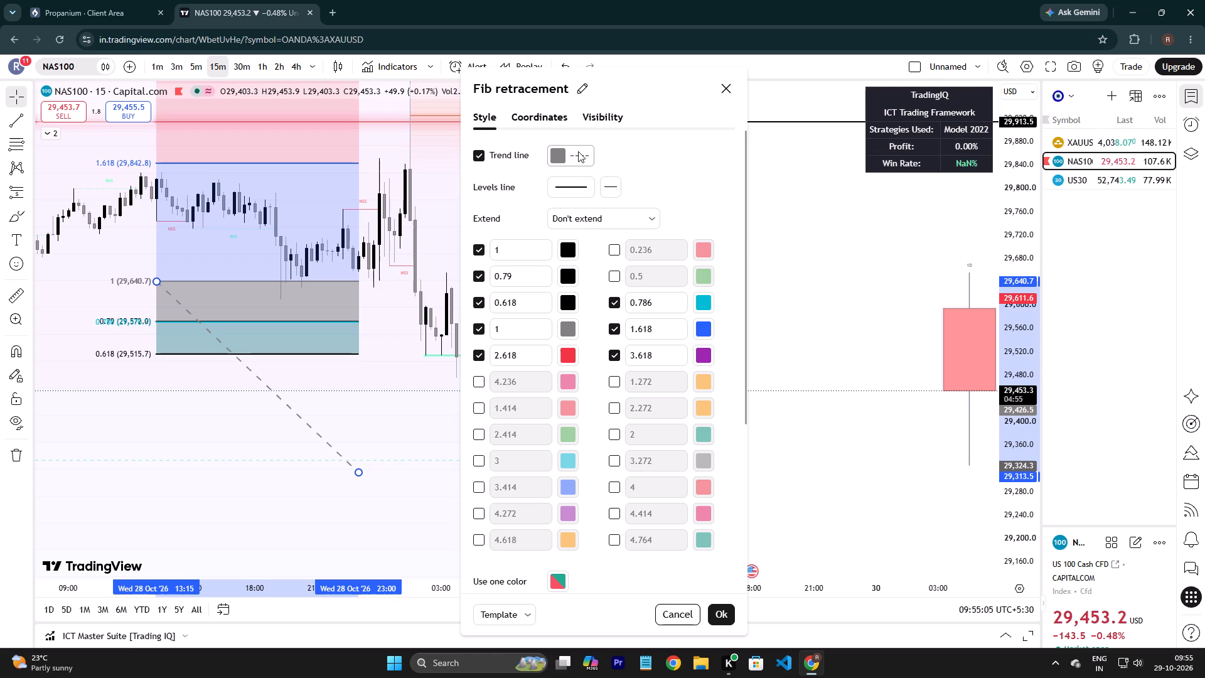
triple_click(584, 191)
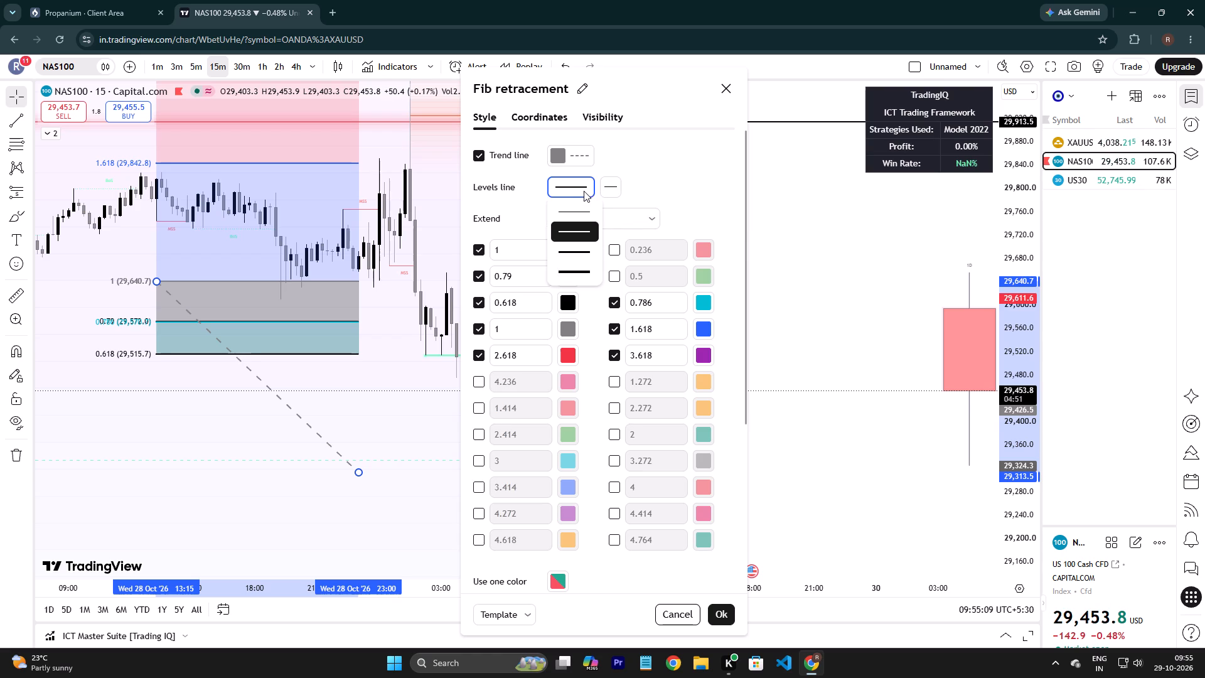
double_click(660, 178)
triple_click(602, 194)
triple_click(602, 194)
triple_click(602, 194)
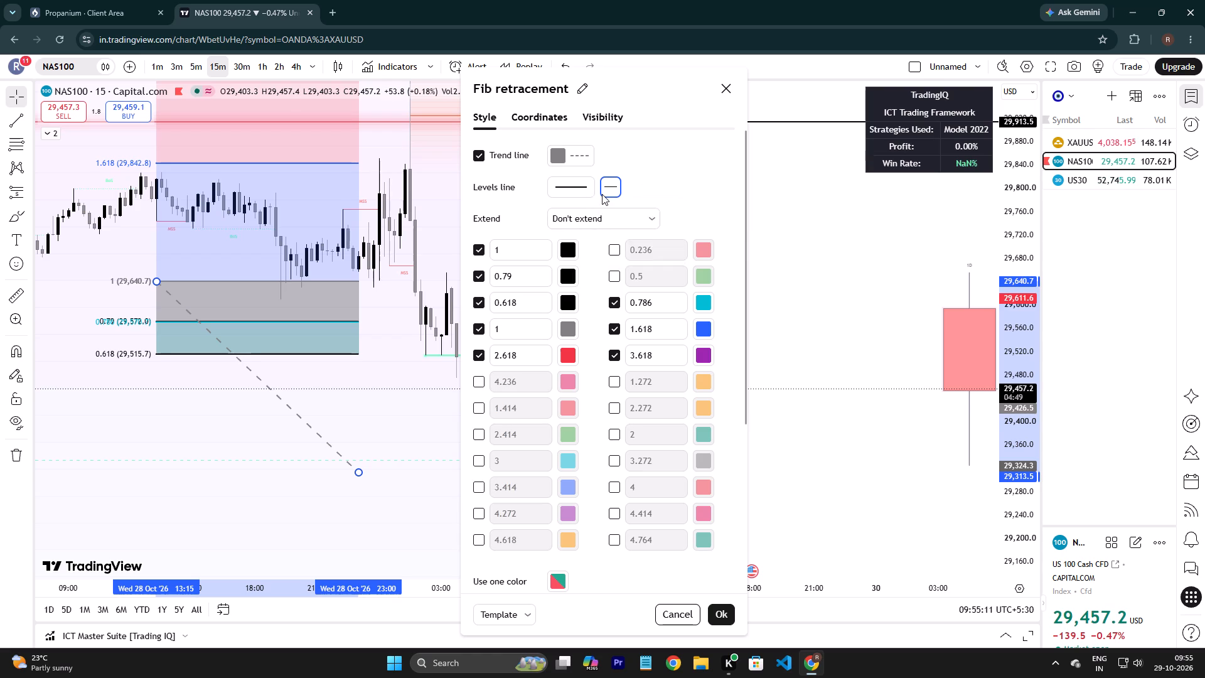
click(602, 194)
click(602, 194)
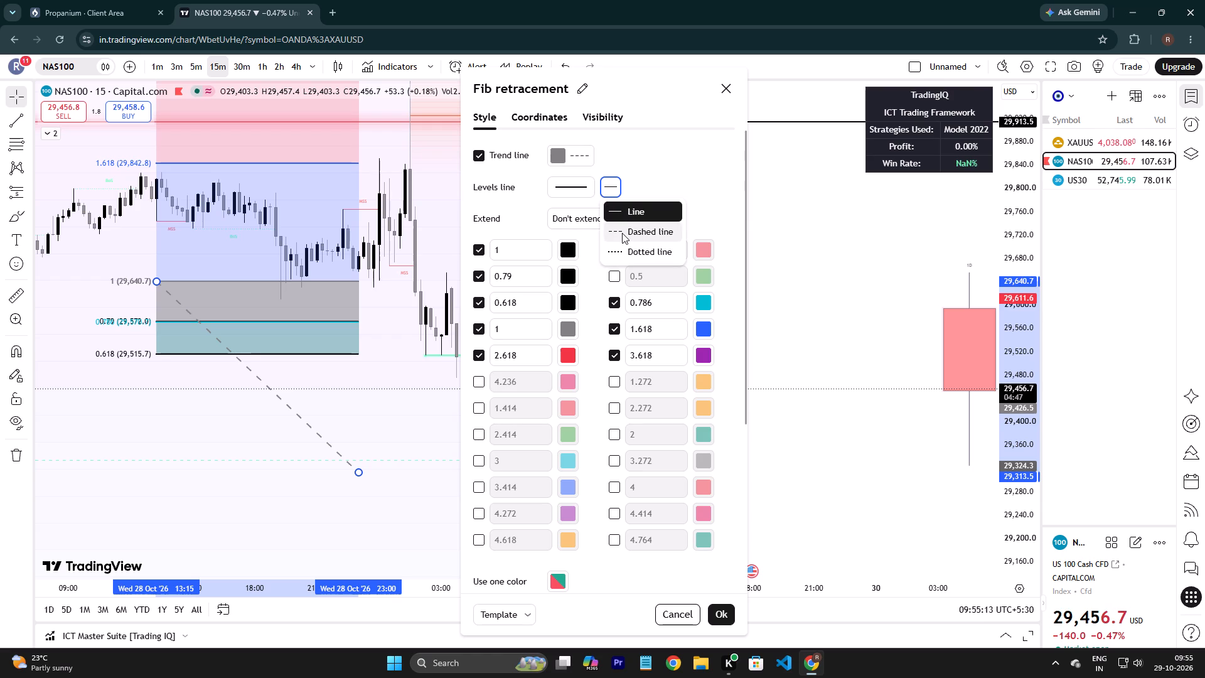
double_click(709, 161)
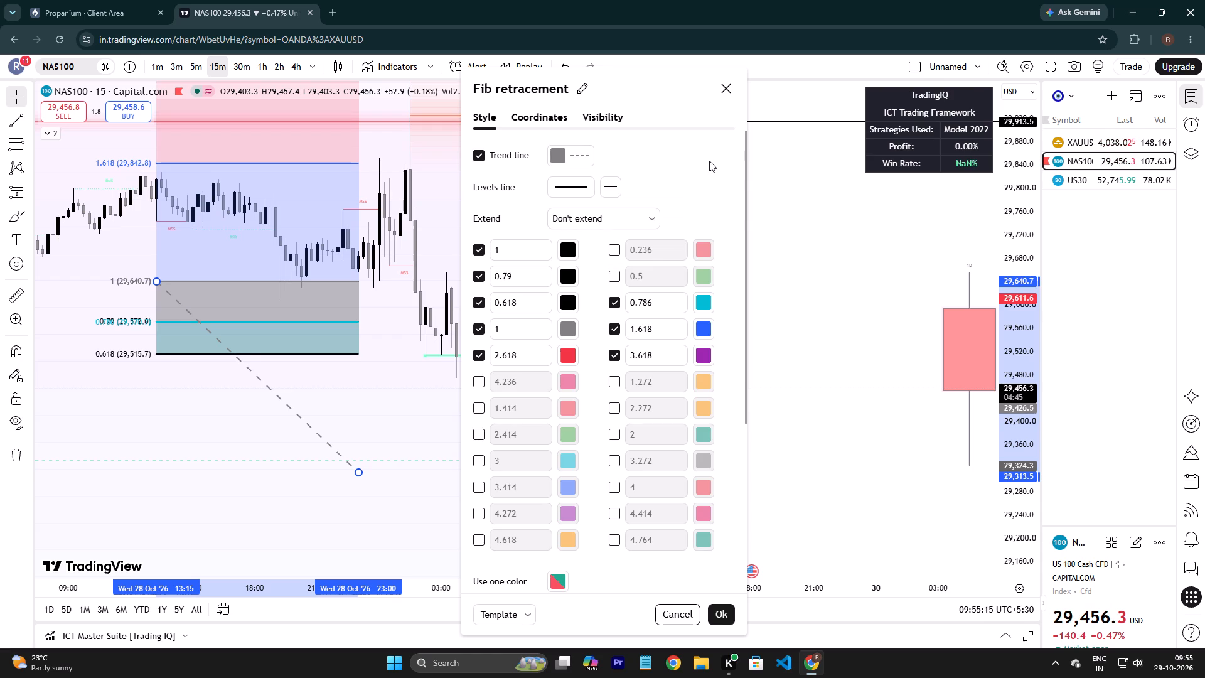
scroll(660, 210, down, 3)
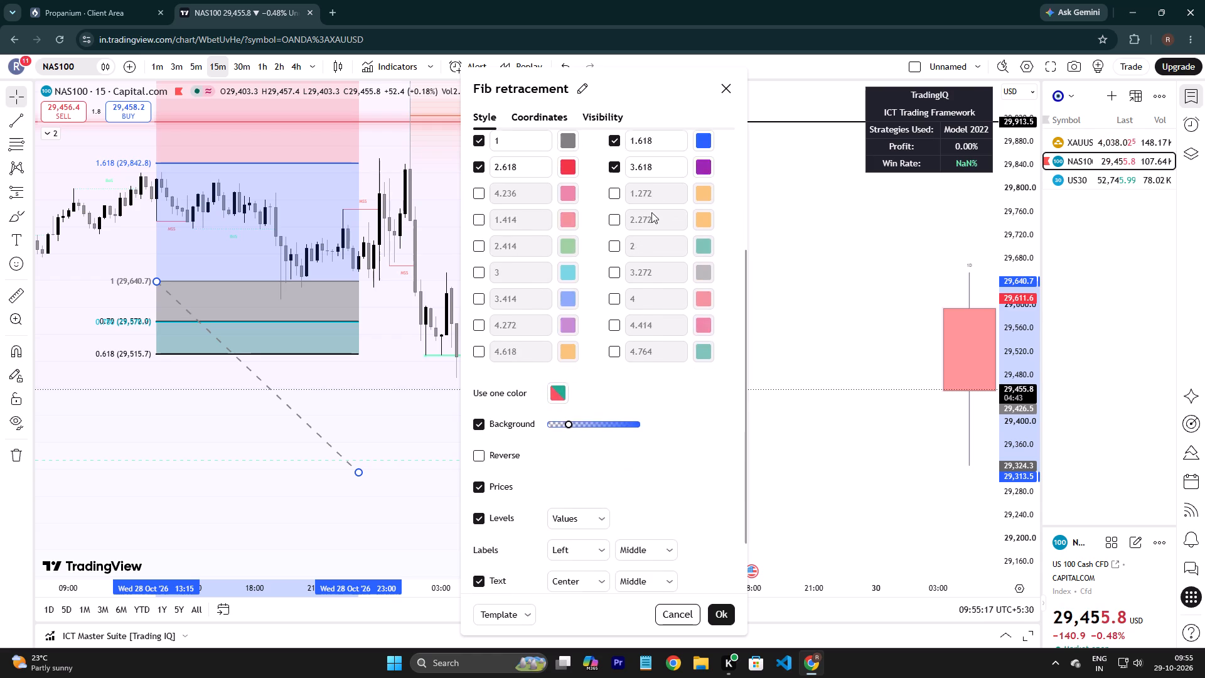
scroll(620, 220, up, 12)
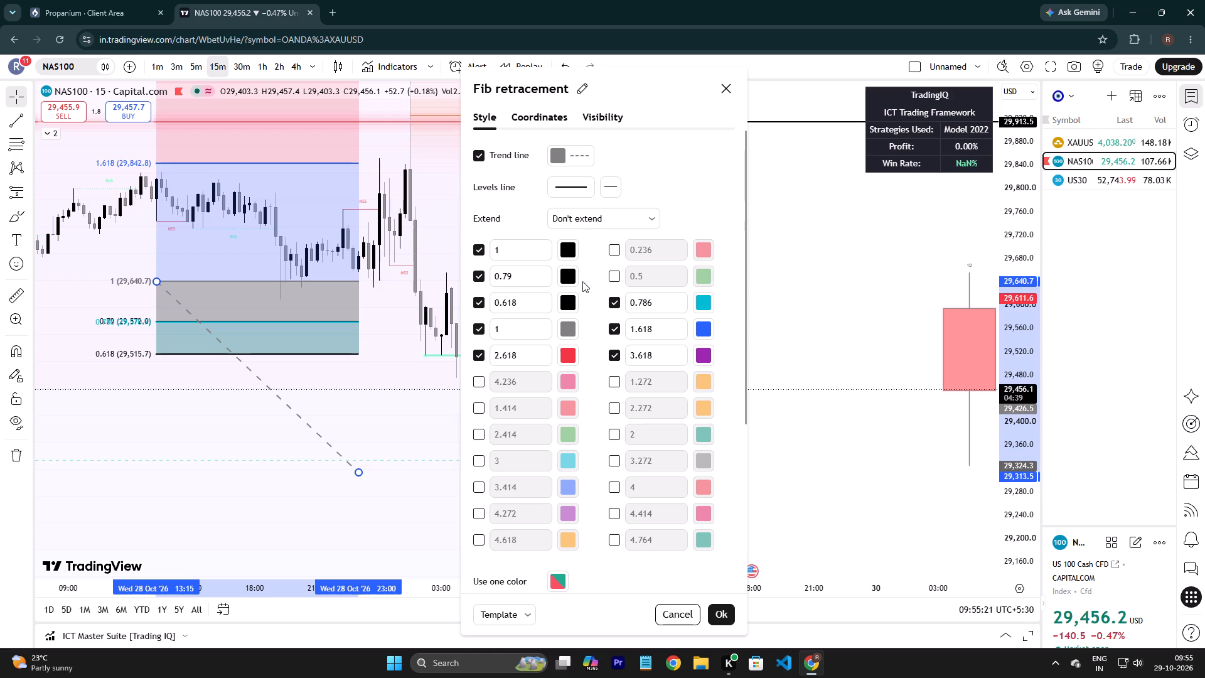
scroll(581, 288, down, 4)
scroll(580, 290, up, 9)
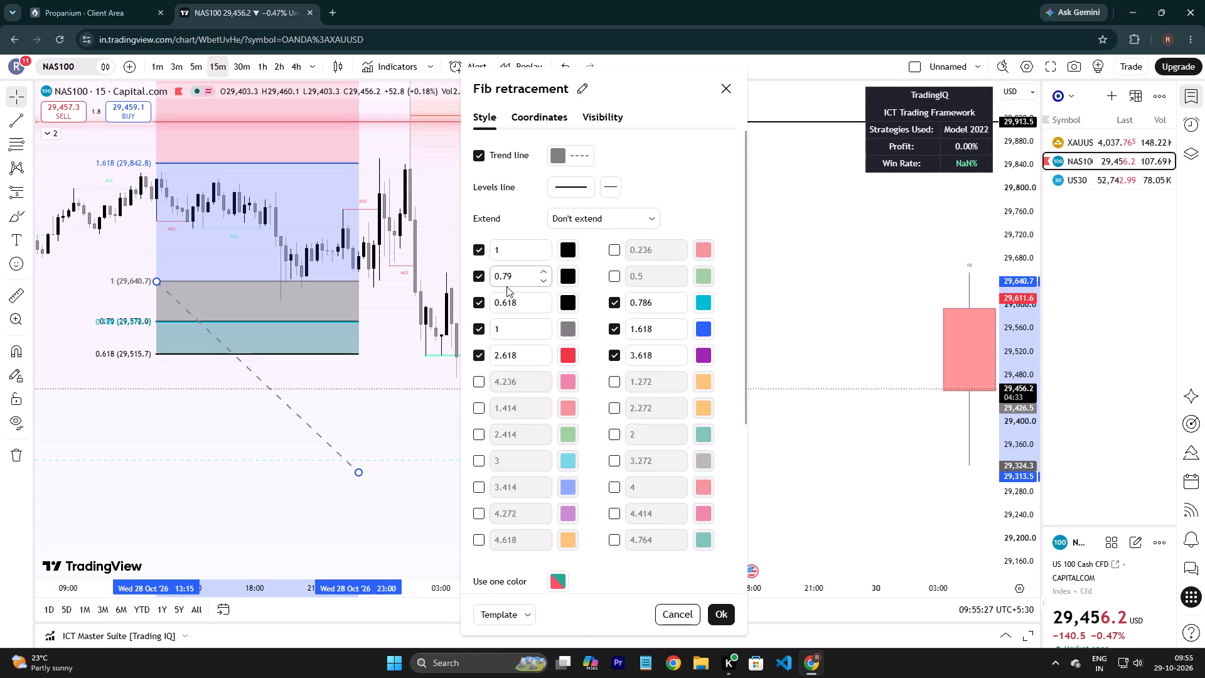
Turn off the 0.79, 0.786, 1.618 and 3.618 levels of the Fib retracement.
click(474, 279)
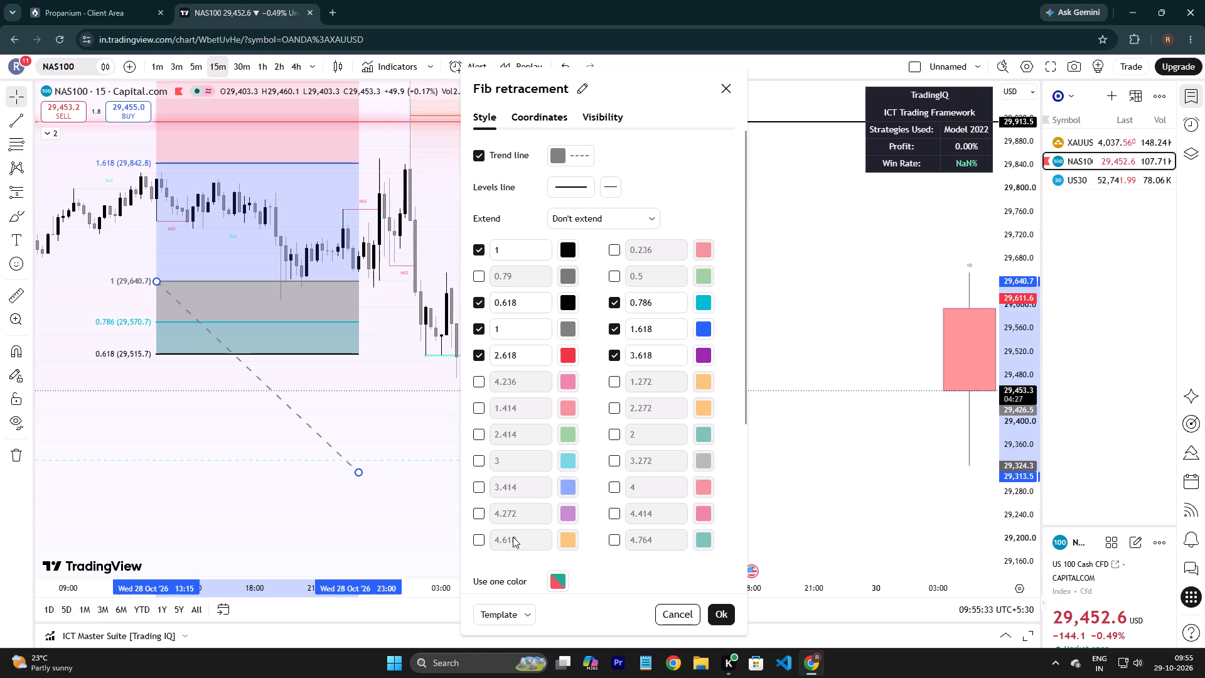
double_click(613, 307)
double_click(611, 338)
double_click(610, 327)
click(613, 306)
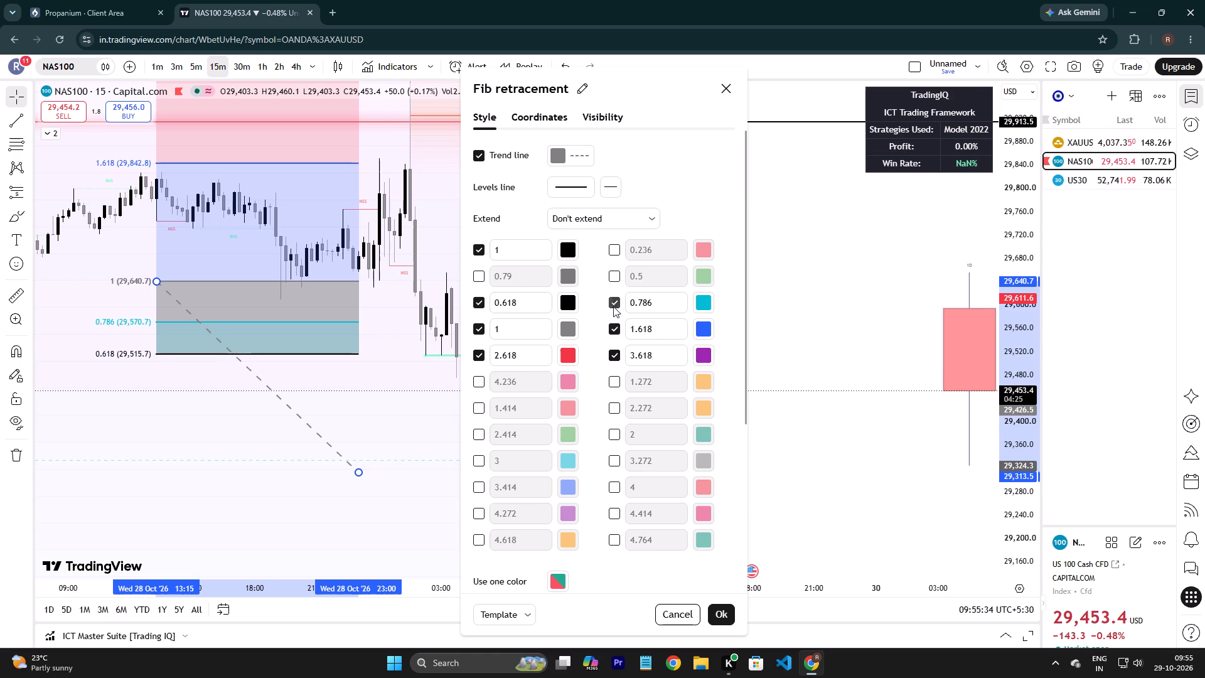
double_click(610, 328)
double_click(614, 354)
click(612, 328)
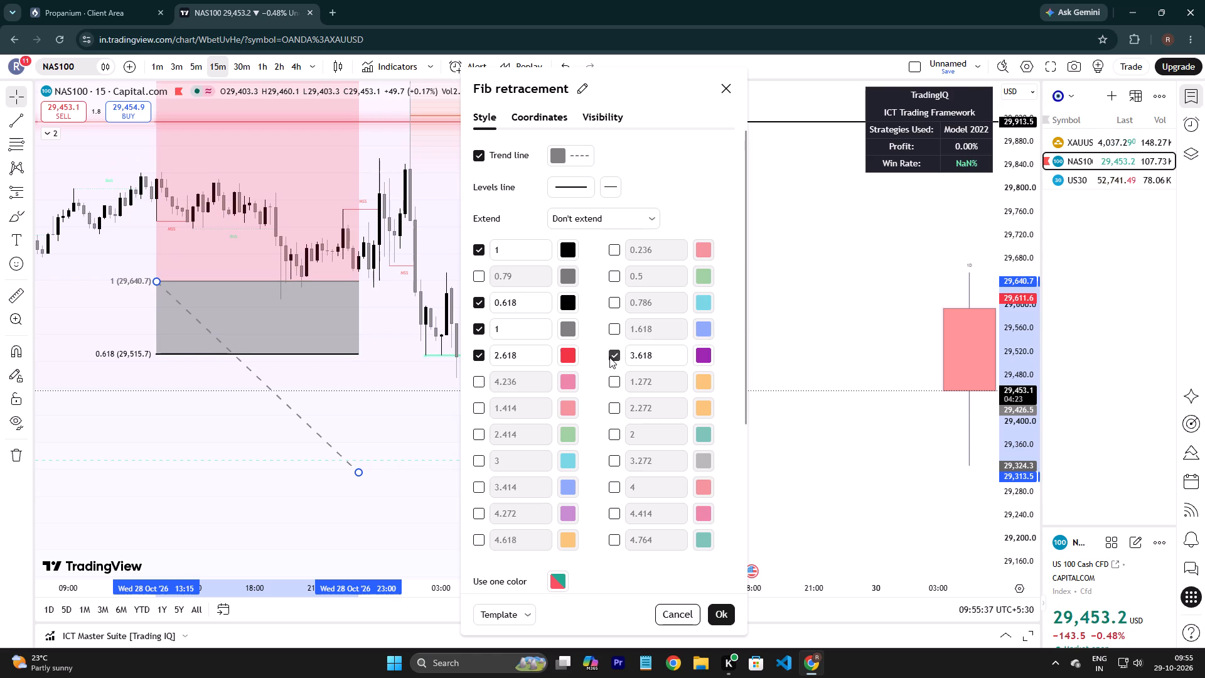
double_click(613, 358)
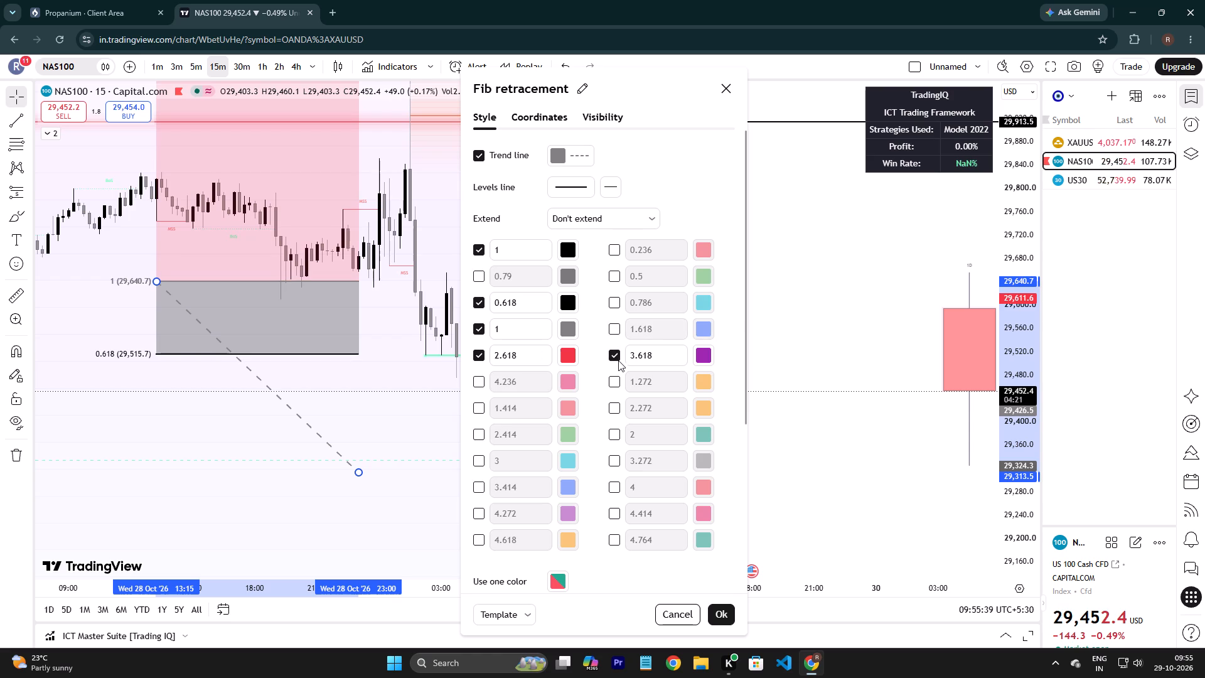
triple_click(615, 359)
triple_click(615, 359)
triple_click(615, 359)
double_click(615, 359)
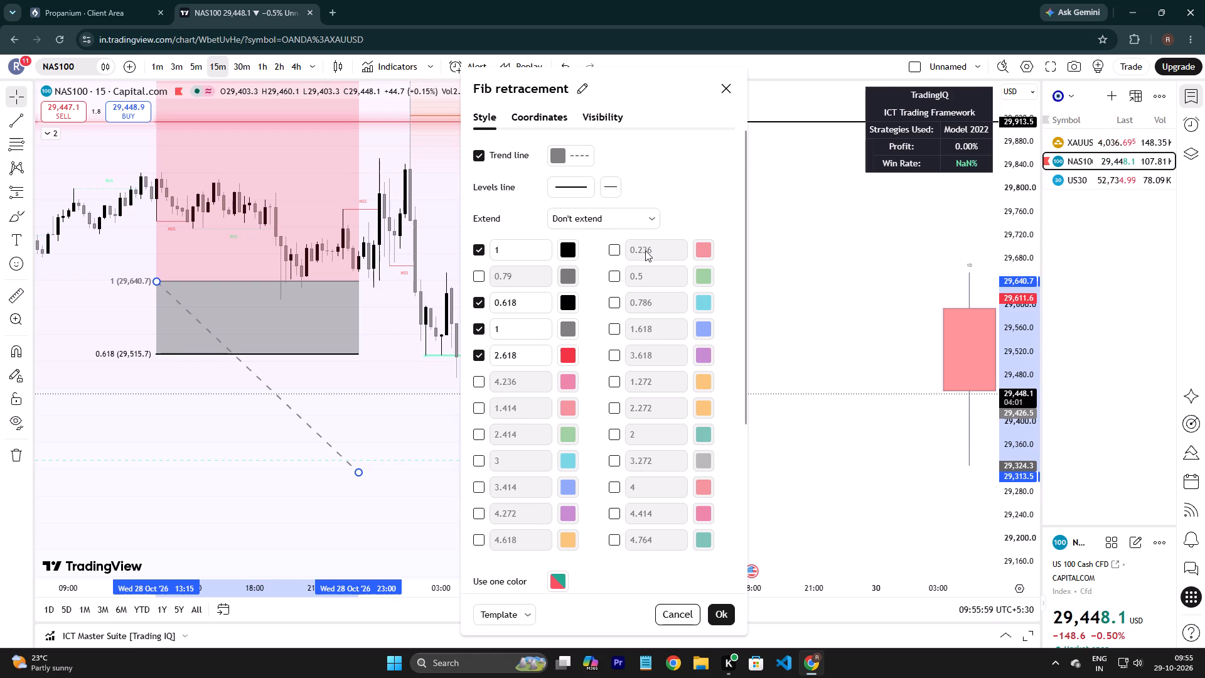
Turn the 0.79 level back on and set its value to 2.64.
click(470, 276)
click(477, 277)
click(530, 282)
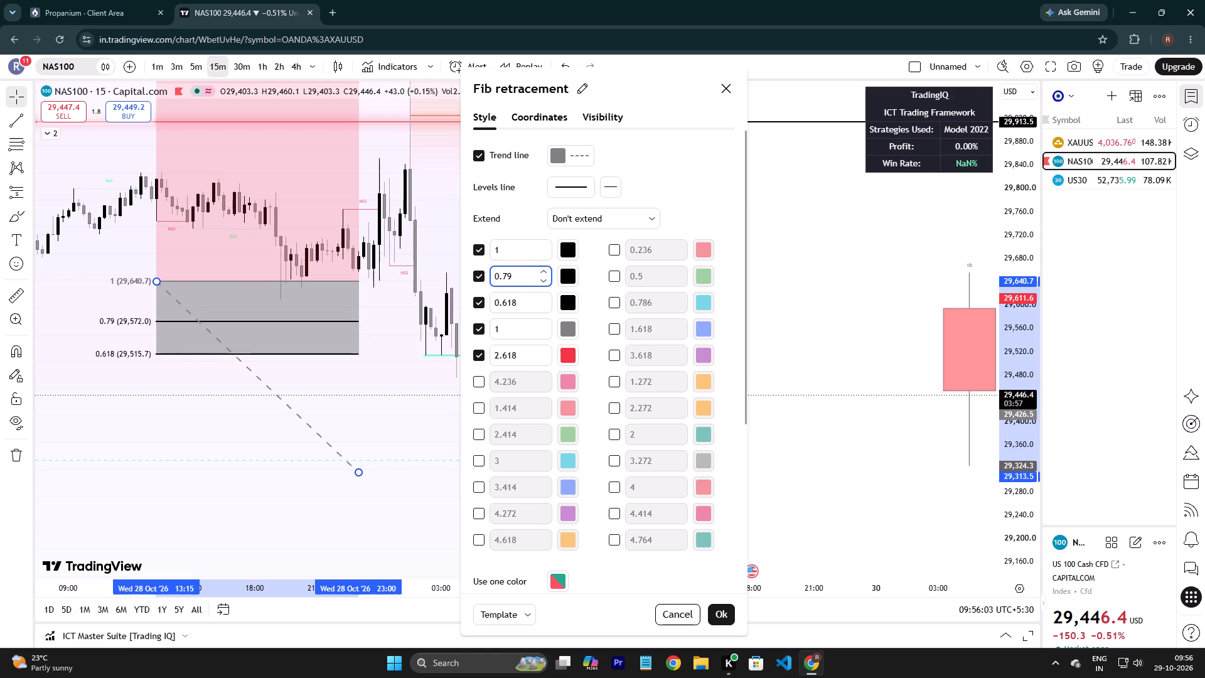
key(BackSpace)
key(BackSpace)
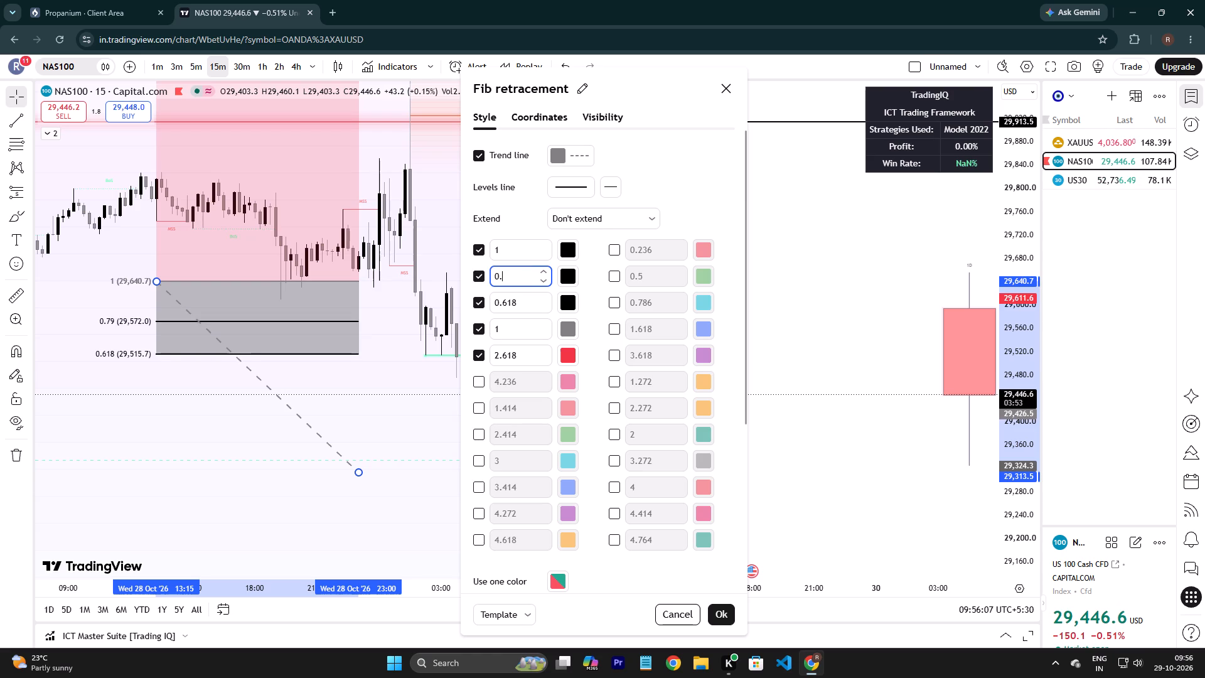
key(BackSpace)
key(BackSpace)
key(BackSpace)
text(2.)
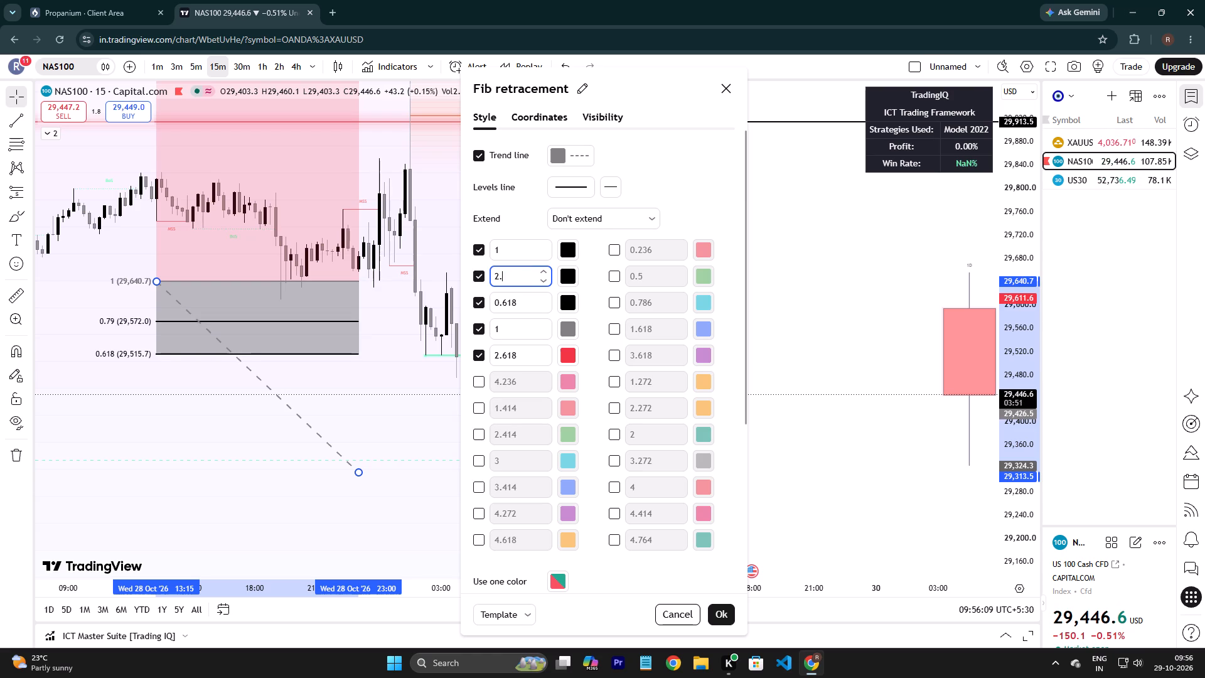
text(64)
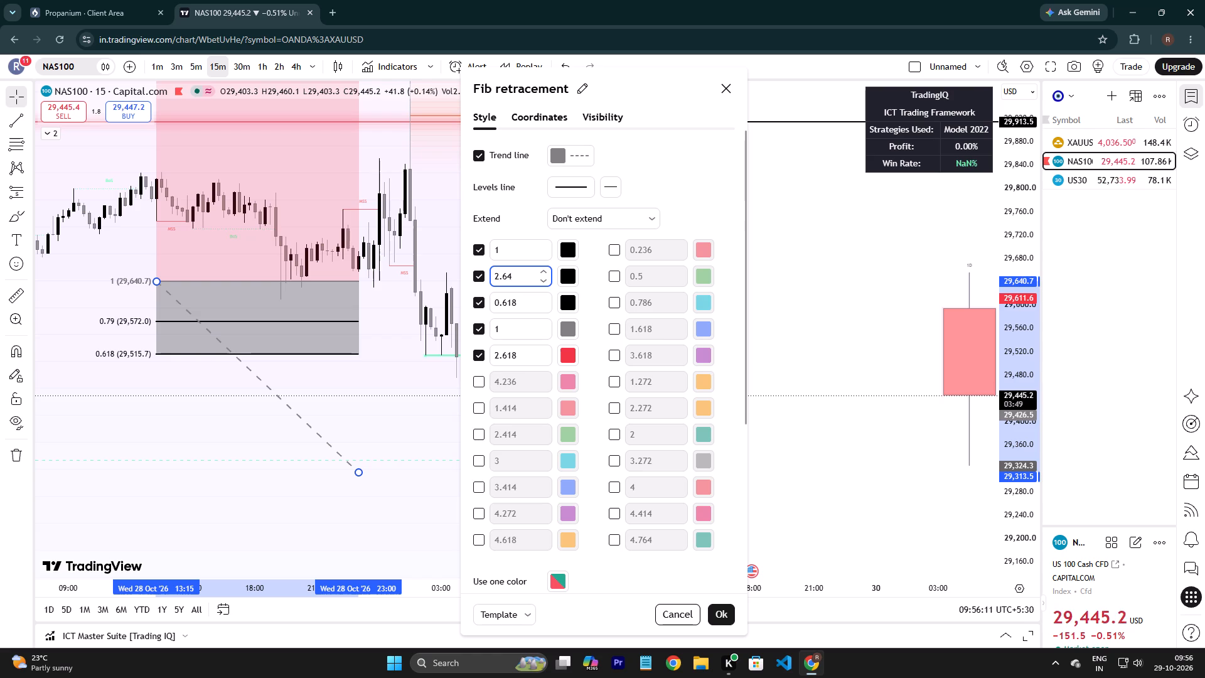
click(627, 274)
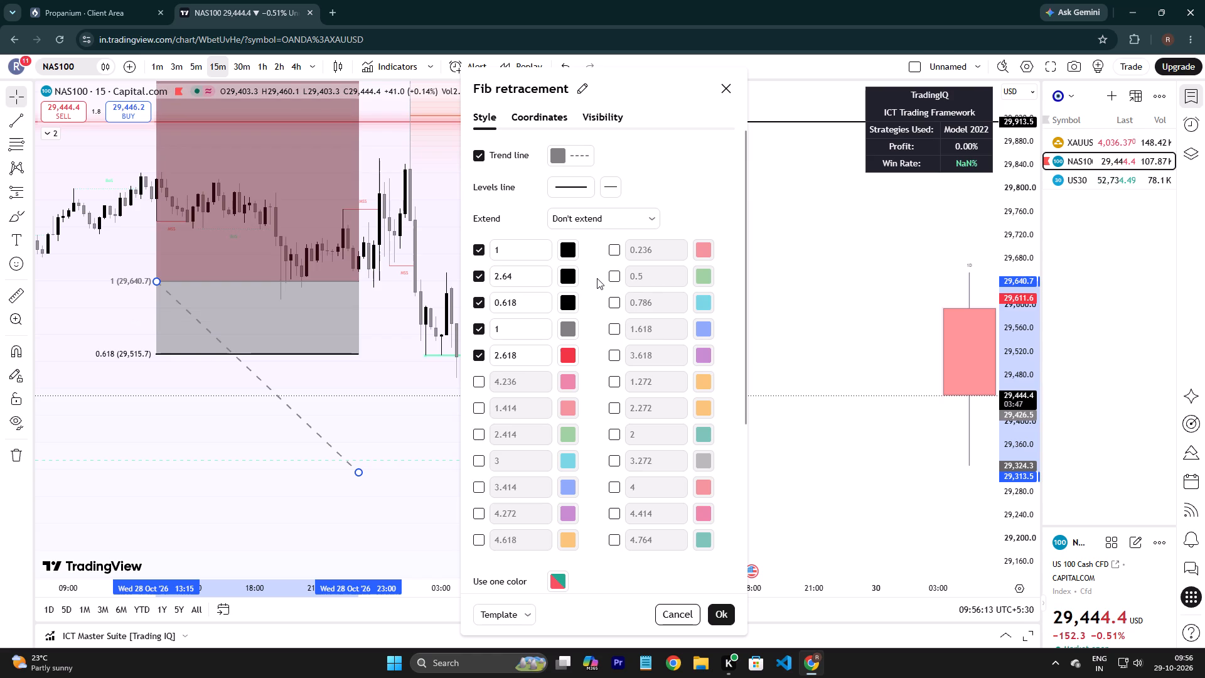
click(593, 279)
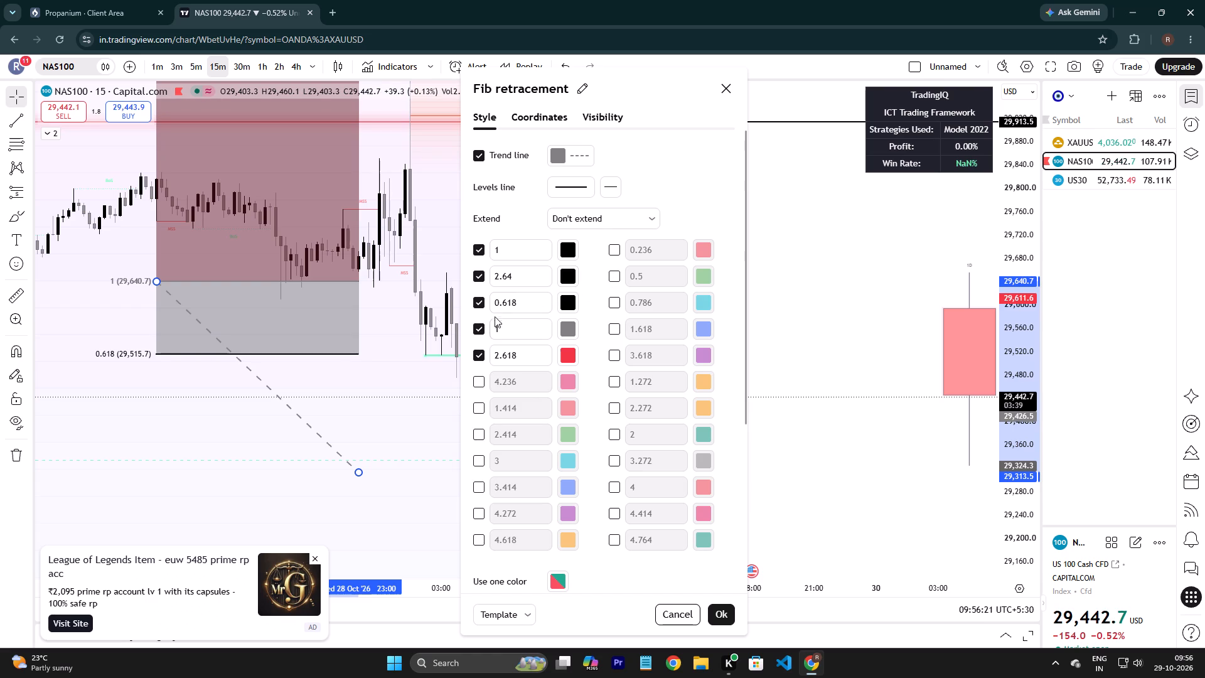
Set the value of the grey level 1 to 2.6.
click(505, 331)
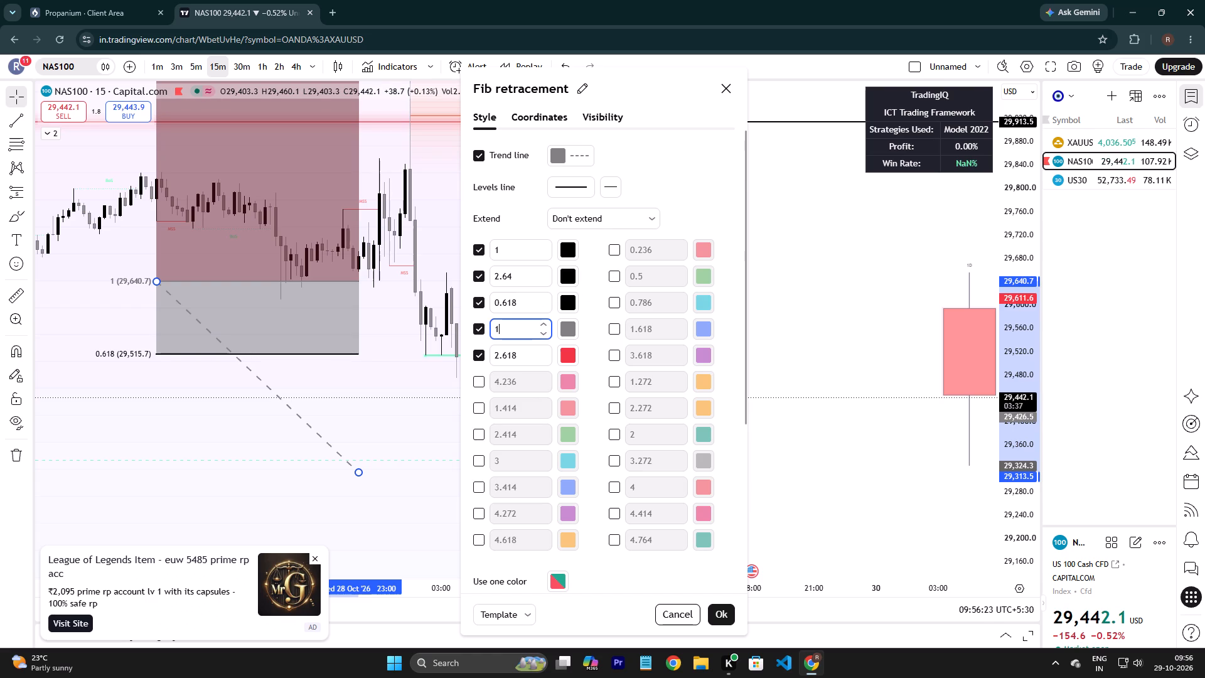
key(BackSpace)
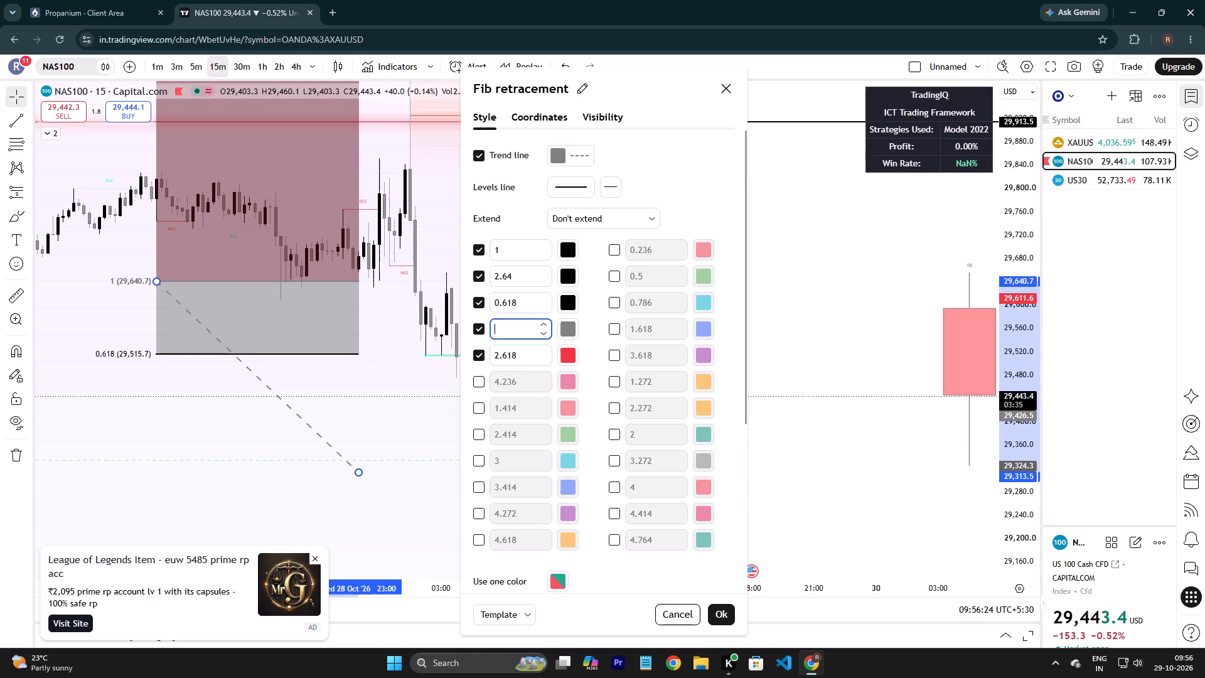
text(2.6)
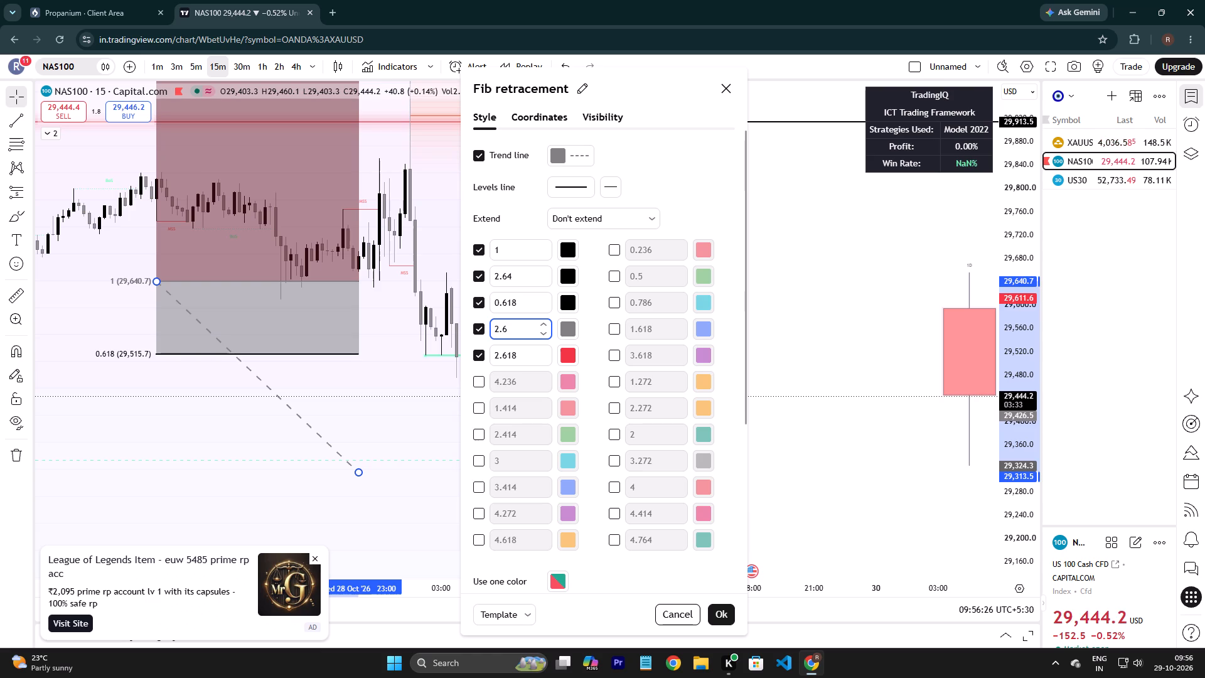
click(608, 324)
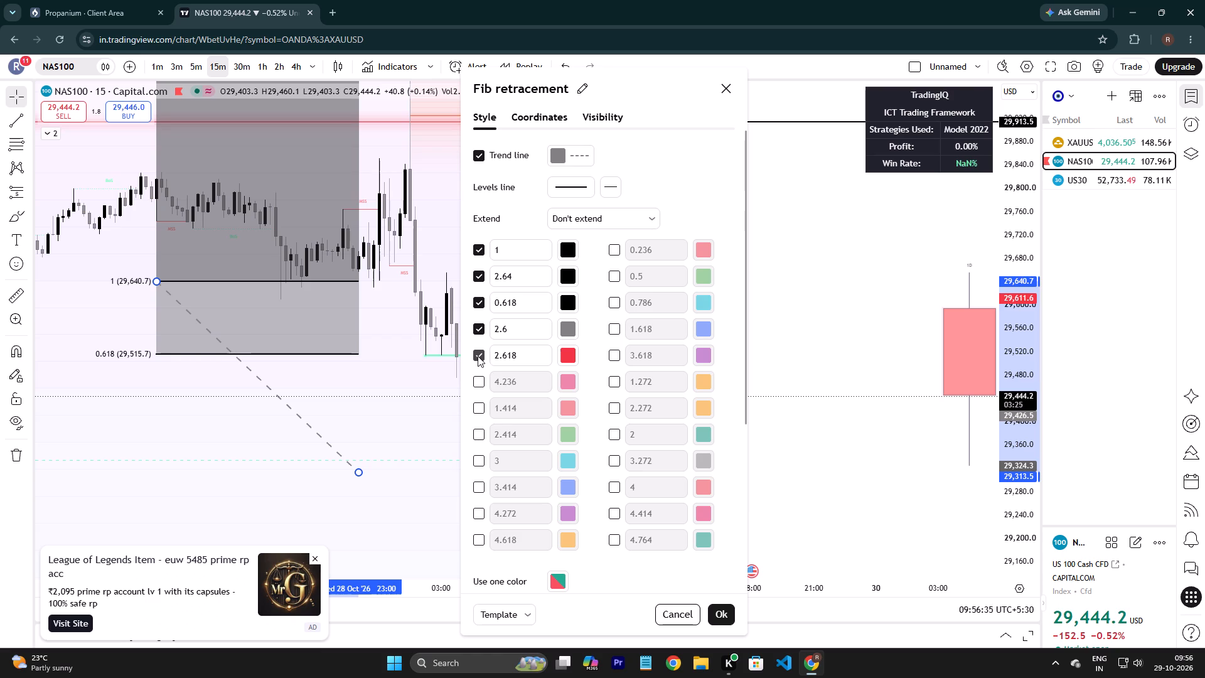
Set the value of the red 2.618 level to 2.56.
click(525, 353)
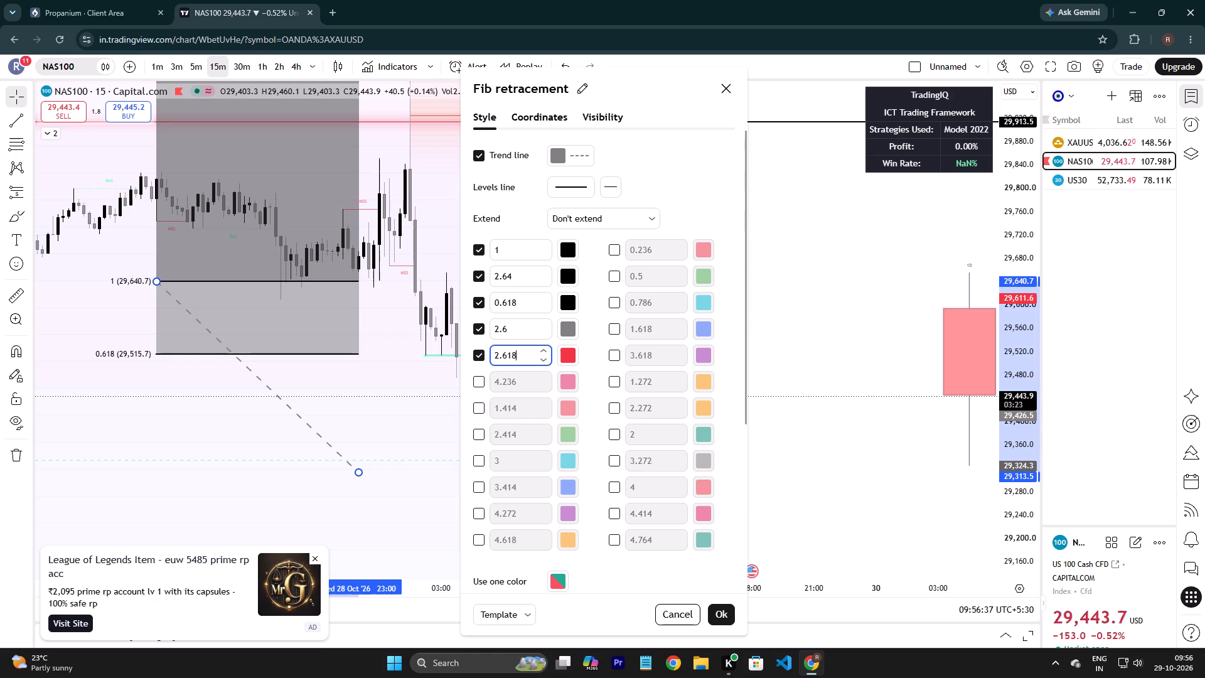
key(BackSpace)
key(BackSpace)
key(BackSpace)
text(56)
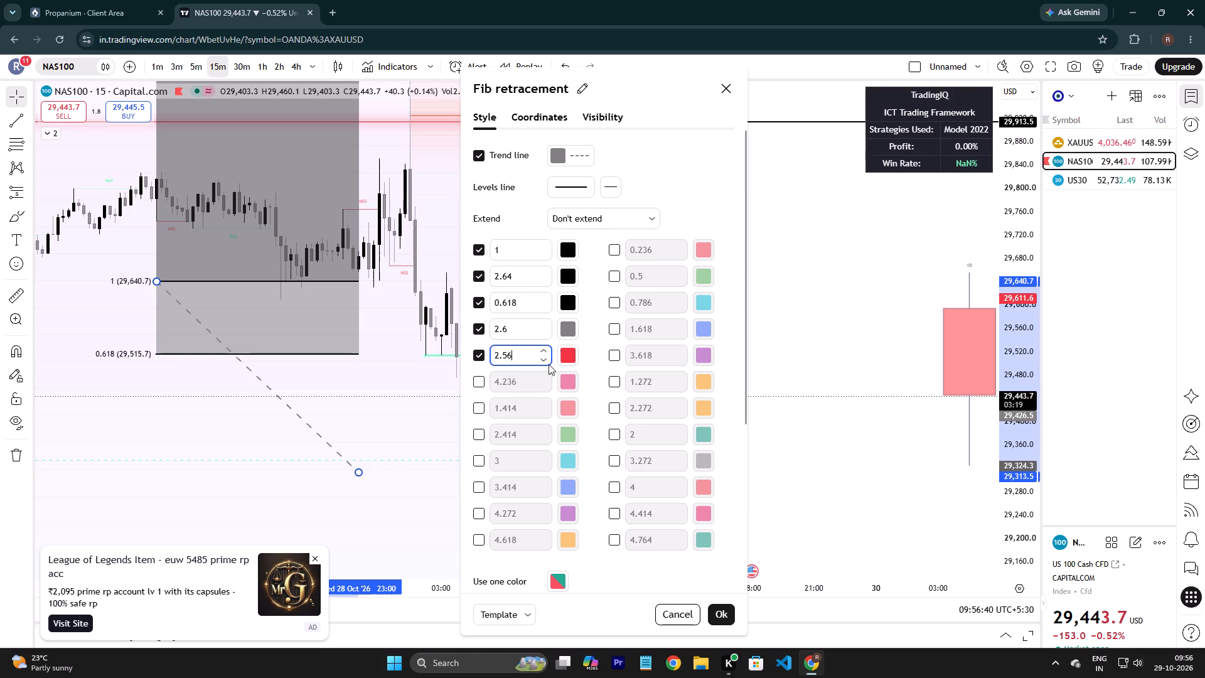
click(601, 372)
Turn on the 4.236 level and set its value to 1.55.
click(477, 380)
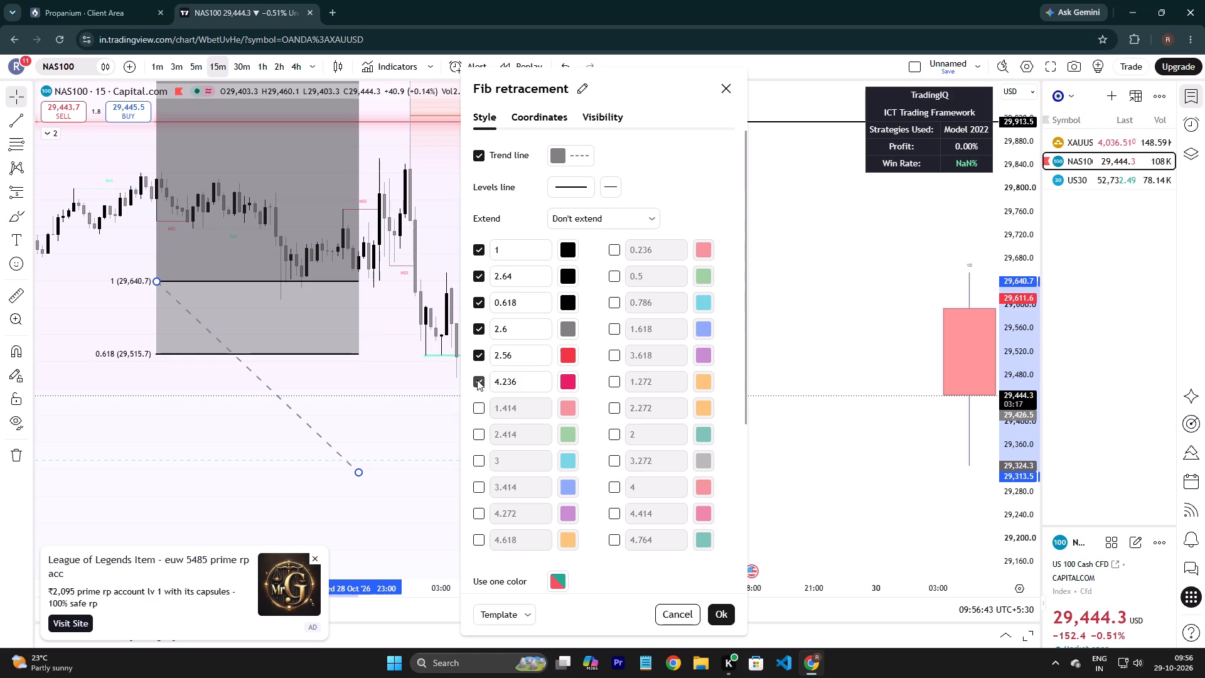
click(527, 380)
key(BackSpace)
key(BackSpace)
key(BackSpace)
key(BackSpace)
key(BackSpace)
key(BackSpace)
key(BackSpace)
key(BackSpace)
key(BackSpace)
key(BackSpace)
key(BackSpace)
key(BackSpace)
key(BackSpace)
key(BackSpace)
key(BackSpace)
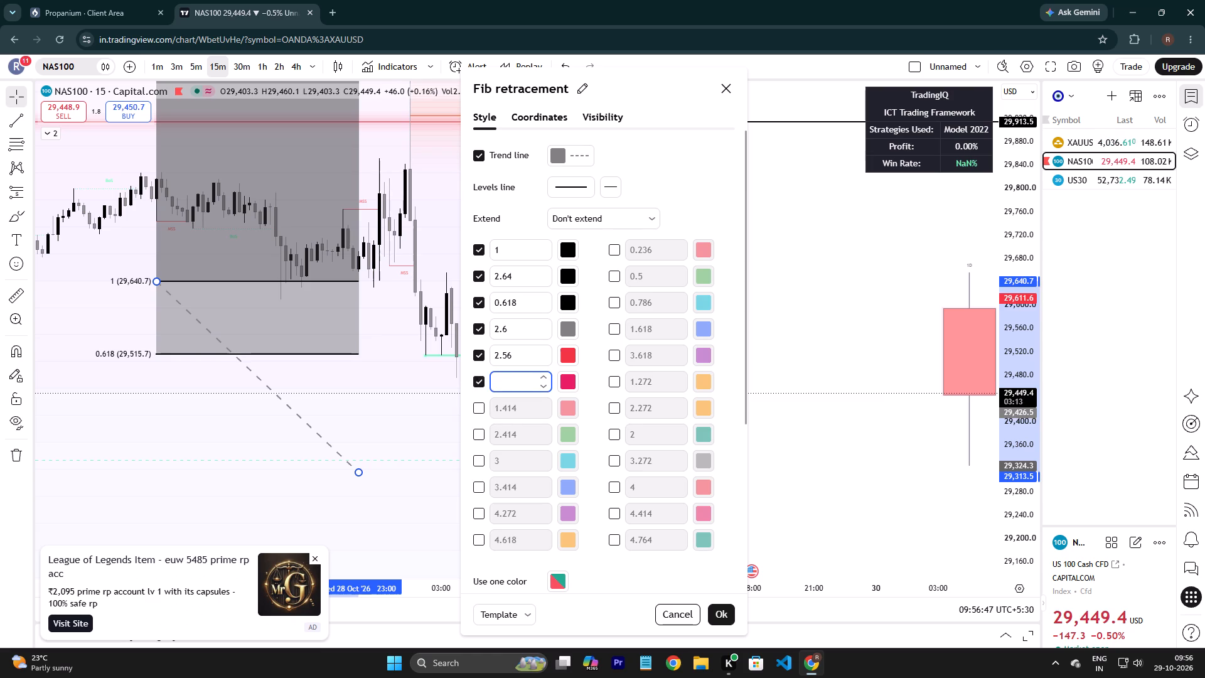
text(1.)
text(55)
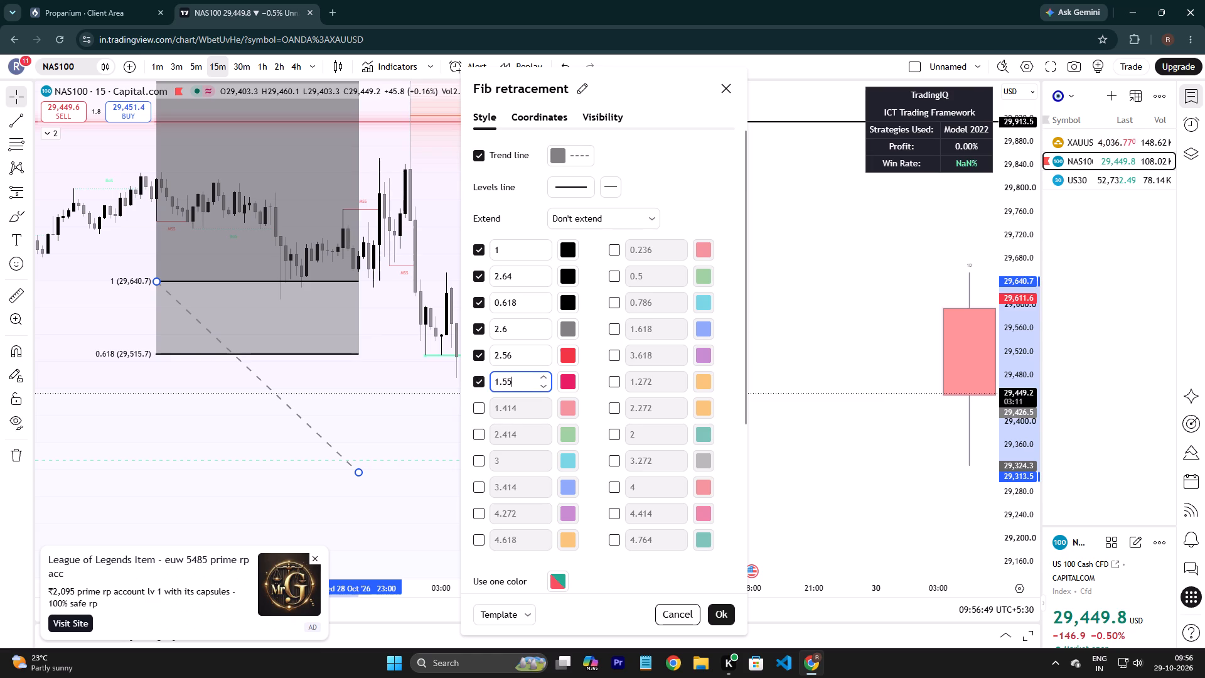
click(602, 413)
Turn on the 1.414 level and set its value to 1.47.
scroll(592, 411, down, 1)
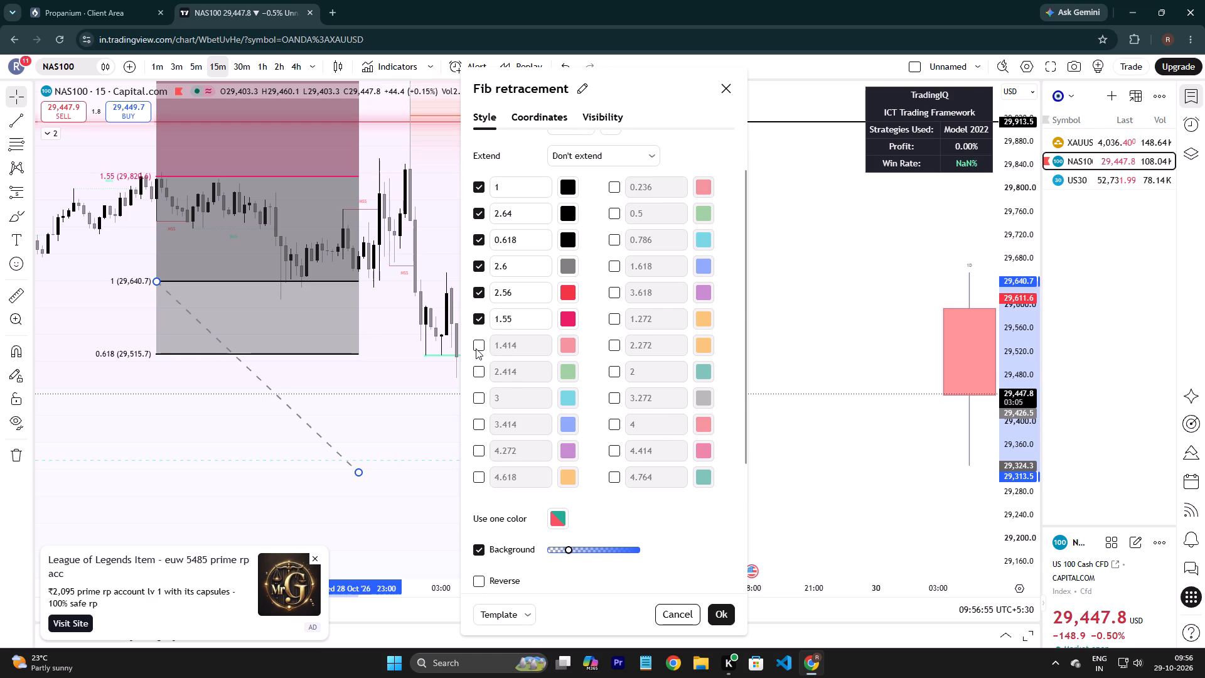
click(476, 348)
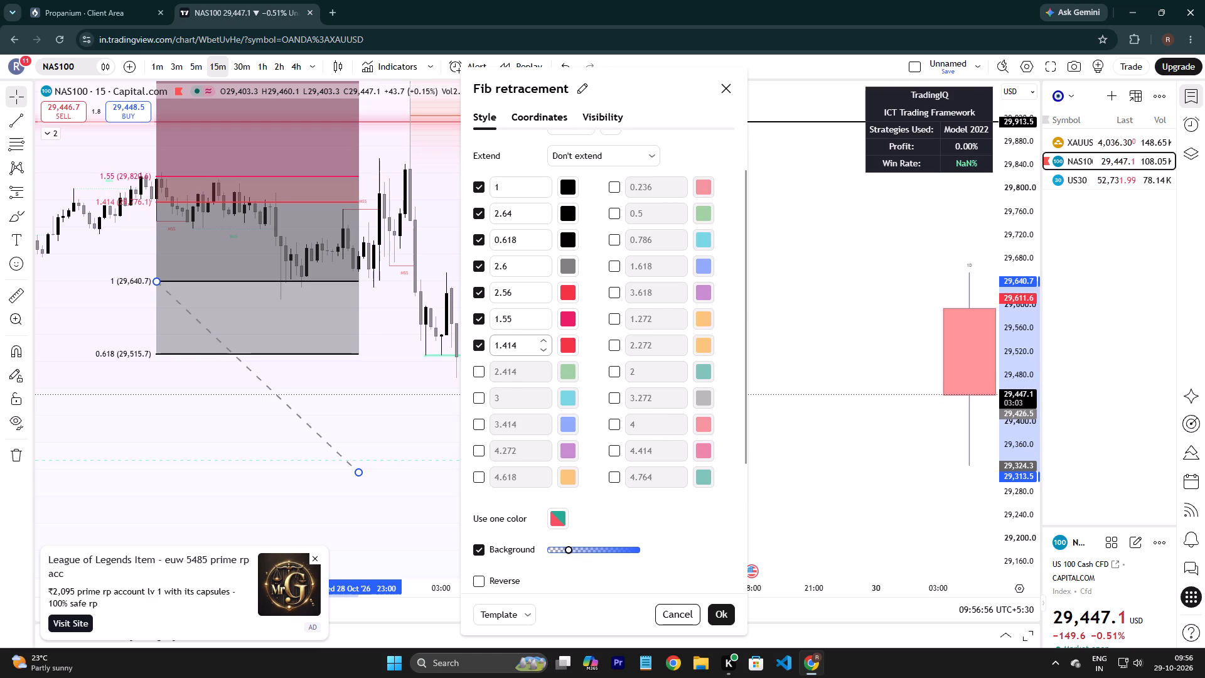
click(523, 346)
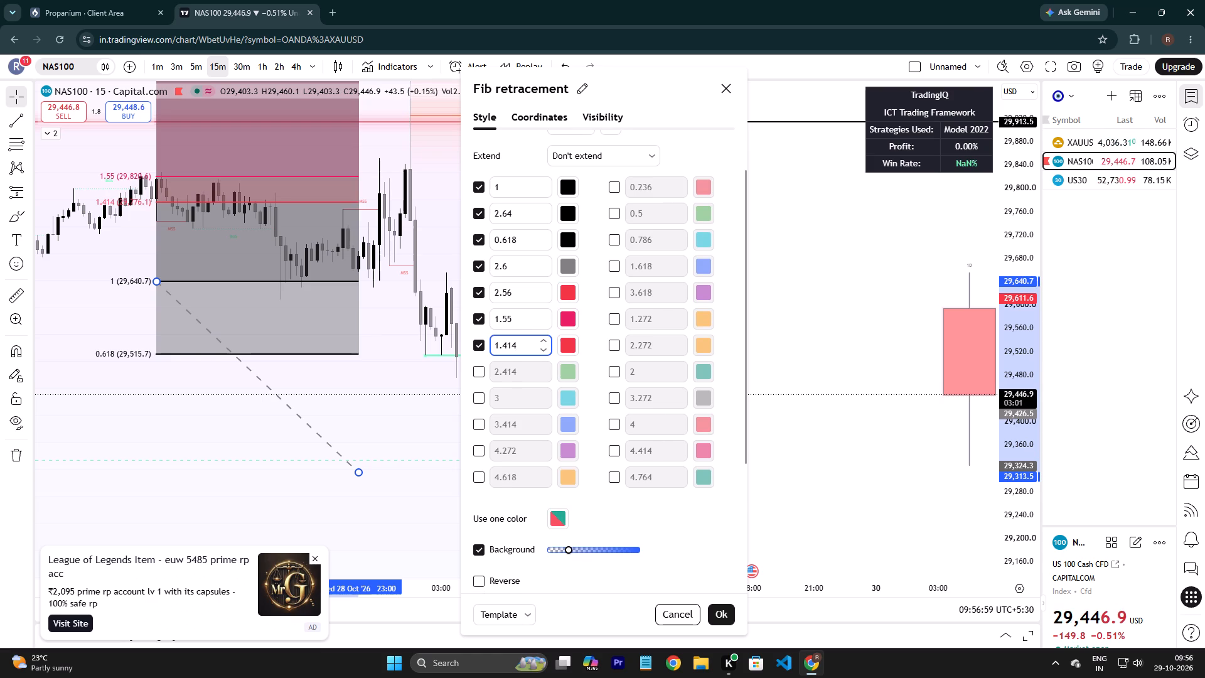
key(BackSpace)
key(BackSpace)
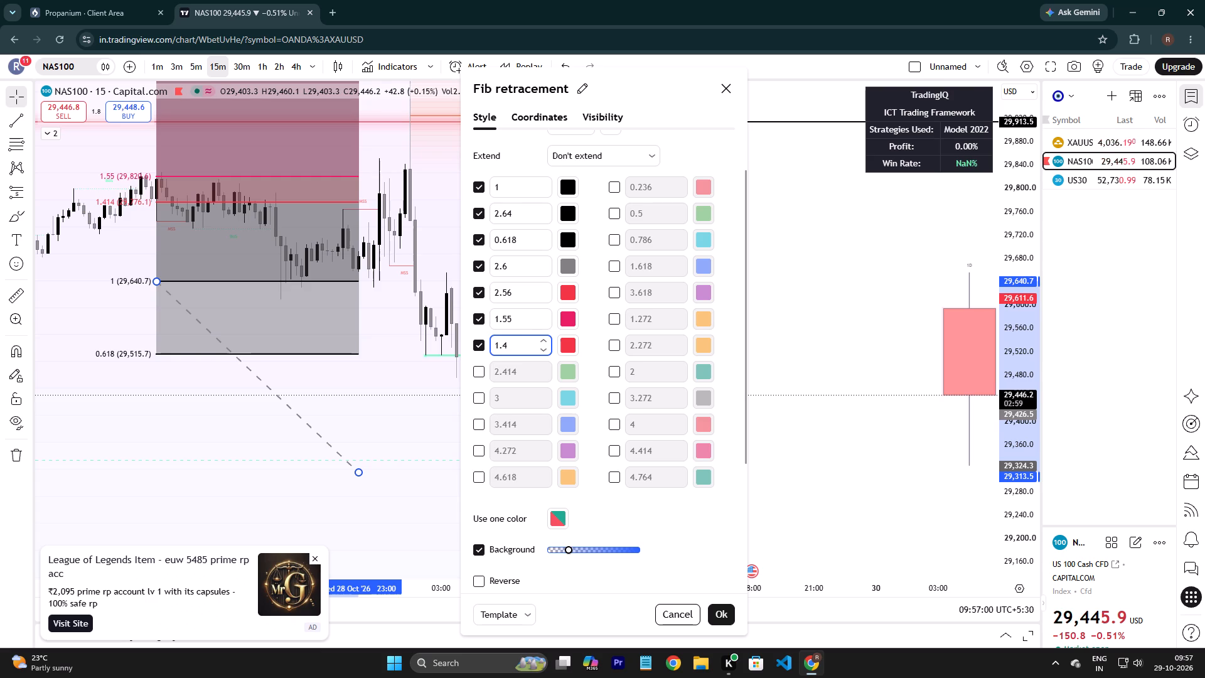
key(7)
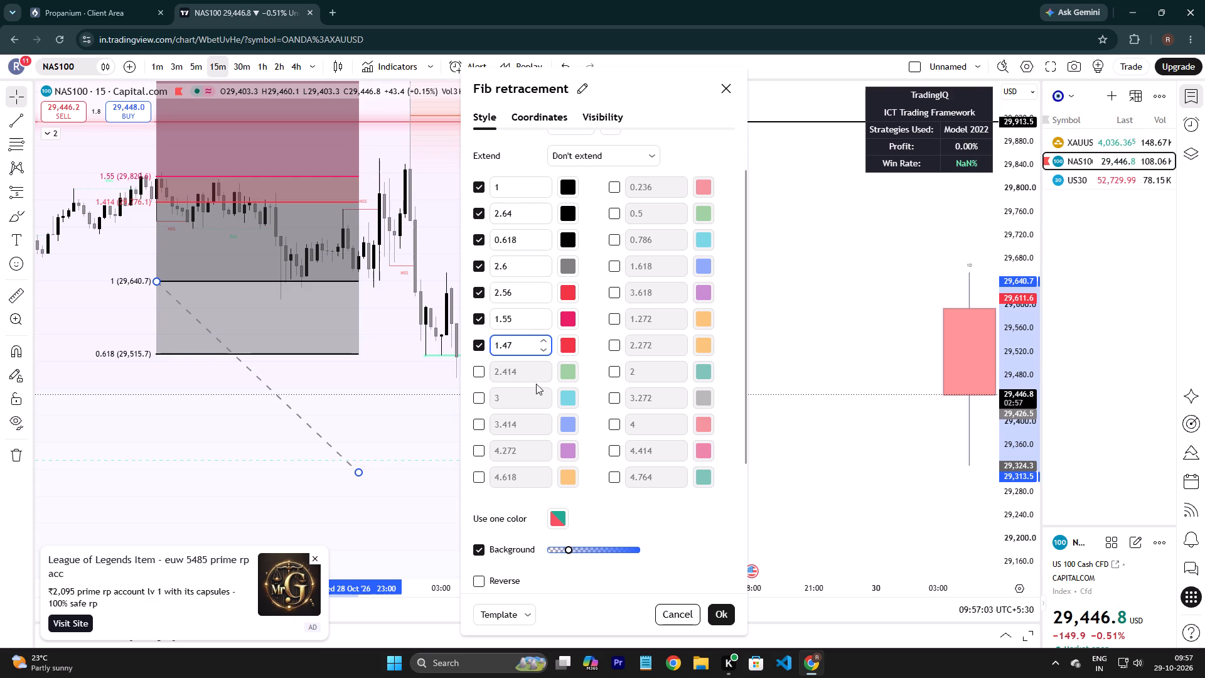
Turn on the orange 2.272 level and set its value to 1.47.
click(623, 347)
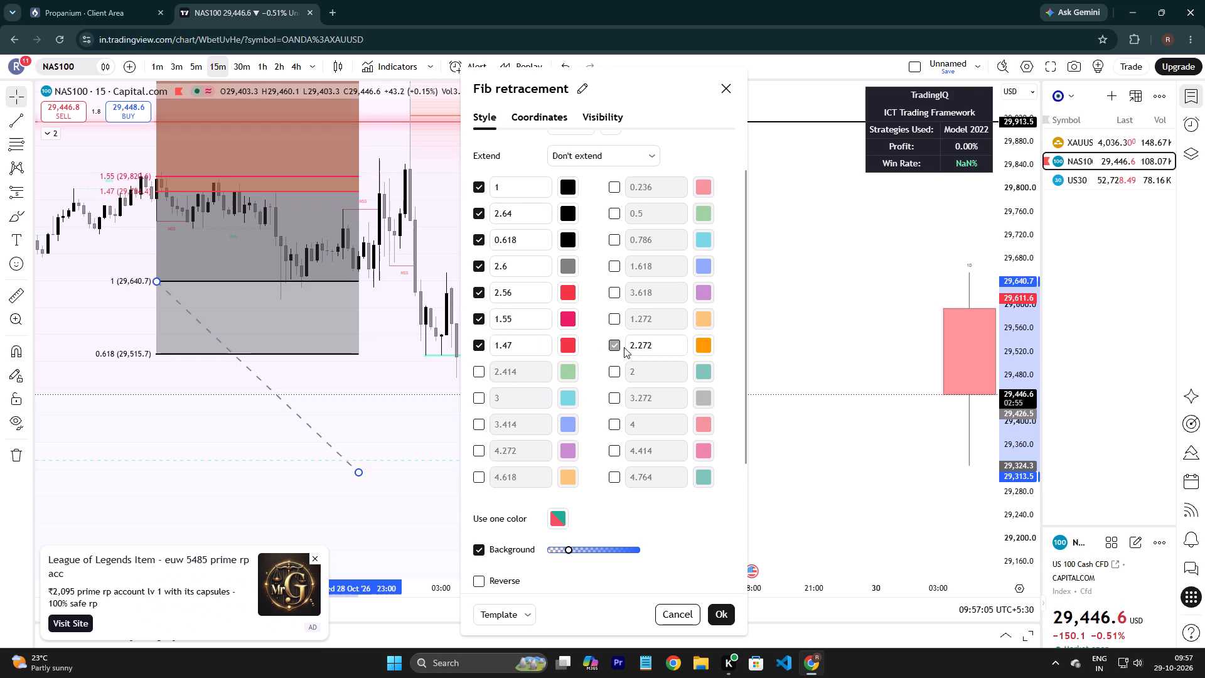
click(670, 347)
key(BackSpace)
key(BackSpace)
key(BackSpace)
key(BackSpace)
key(BackSpace)
key(BackSpace)
key(BackSpace)
key(BackSpace)
key(BackSpace)
key(BackSpace)
key(BackSpace)
key(BackSpace)
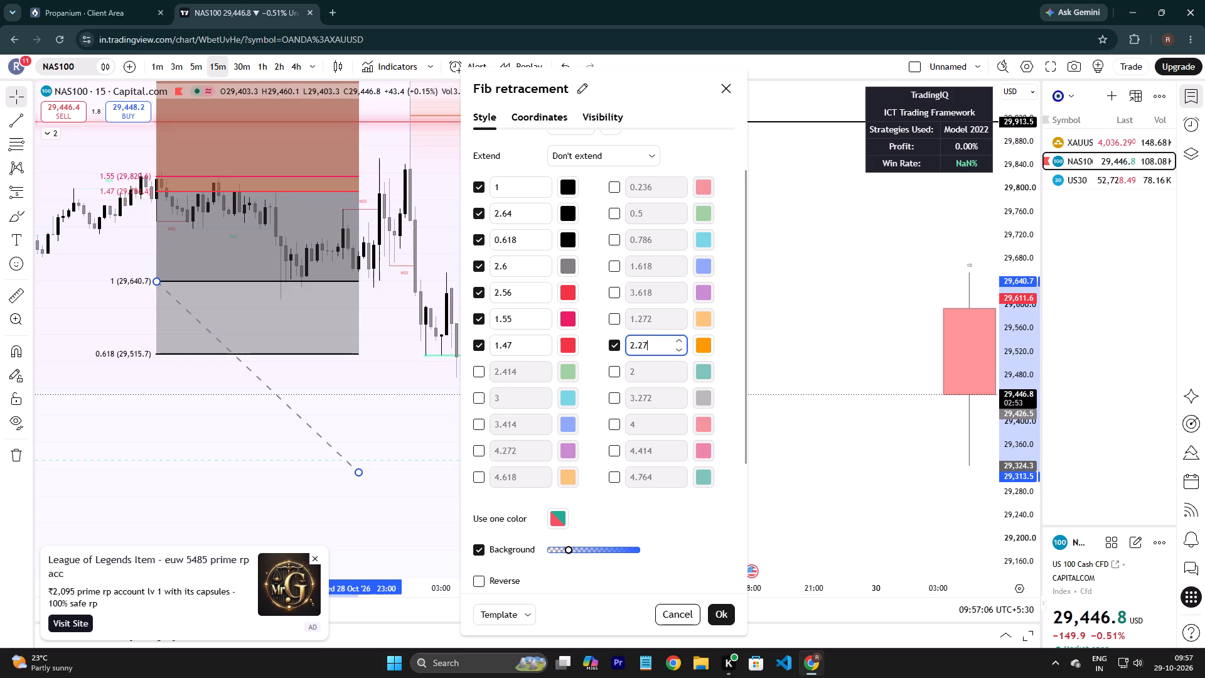
key(1)
key(period)
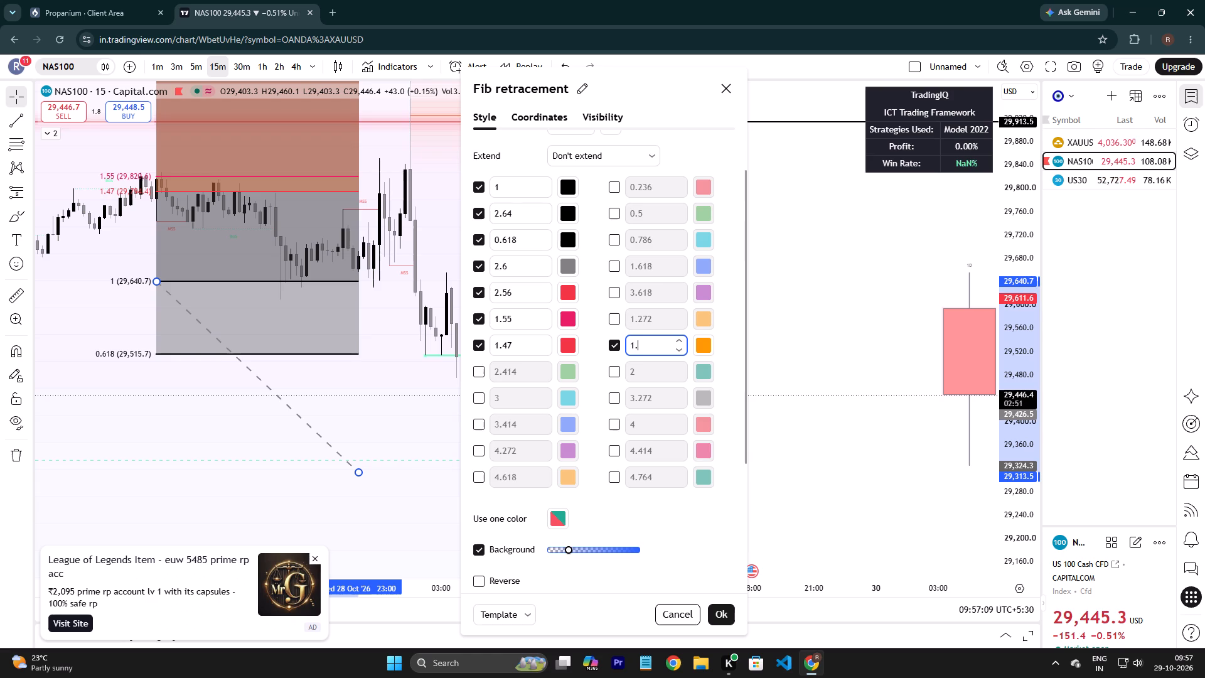
text(47)
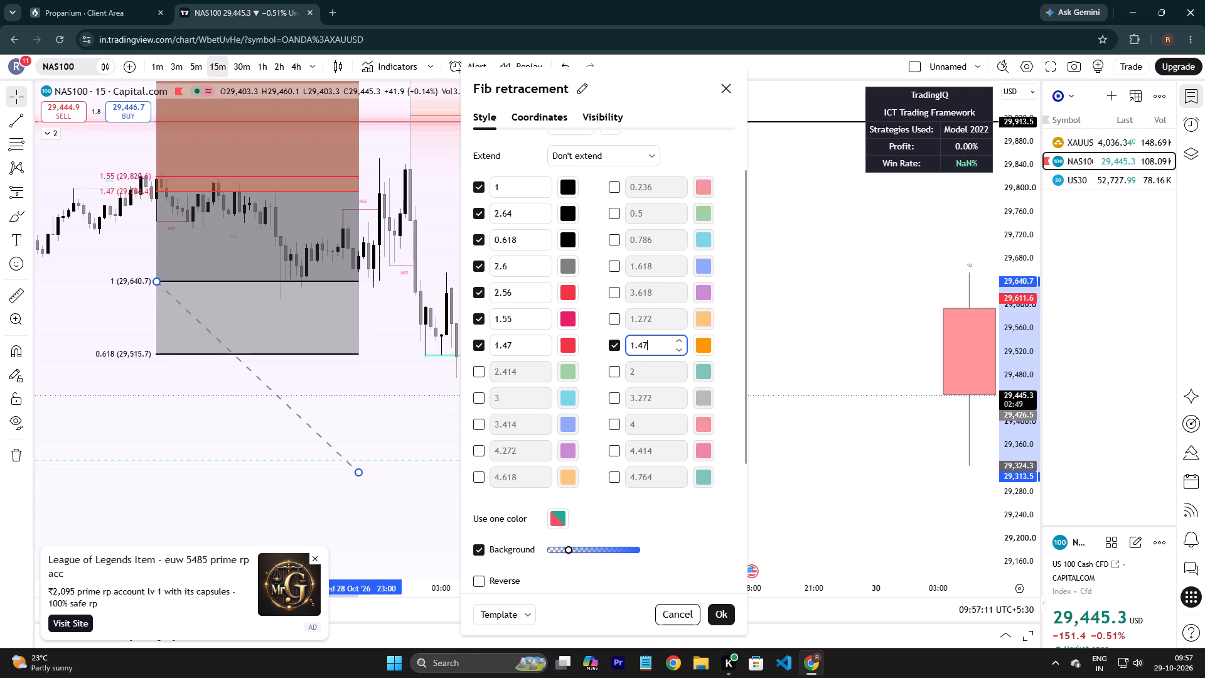
Turn on the green 2.414 level and set its value to 2.1.
click(483, 370)
click(532, 371)
key(BackSpace)
key(BackSpace)
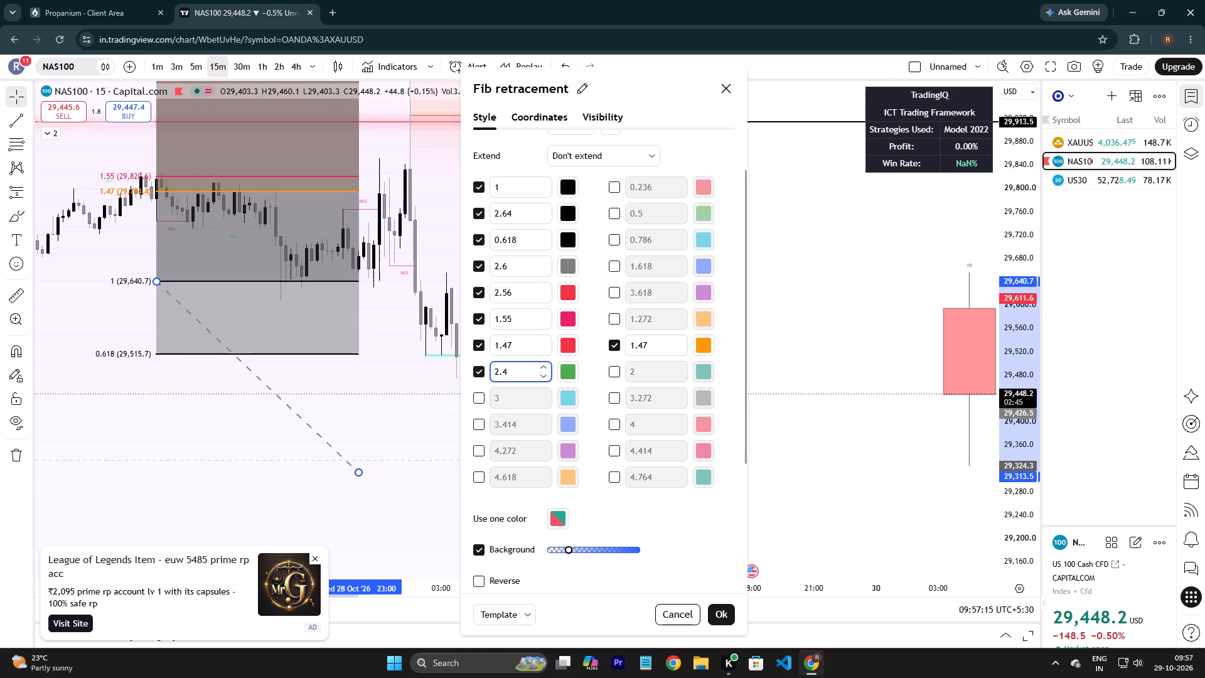
key(BackSpace)
key(1)
click(589, 385)
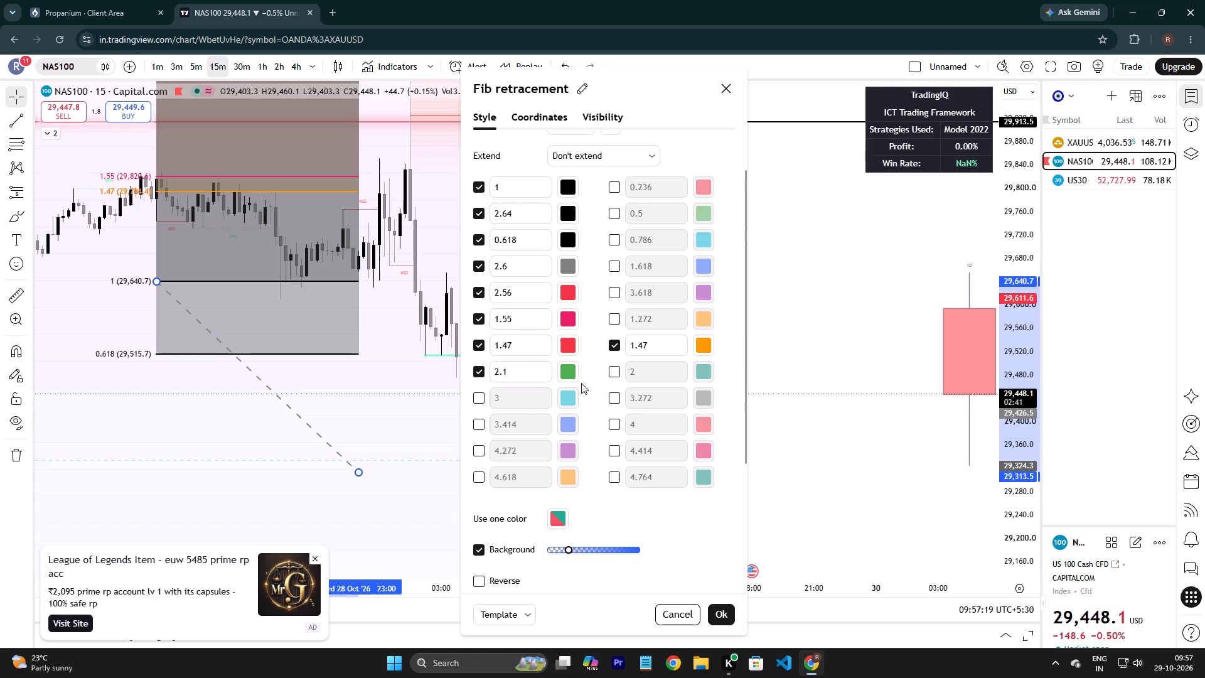
Turn on the cyan level 3 and set its value to -0.255.
click(478, 399)
click(522, 397)
key(BackSpace)
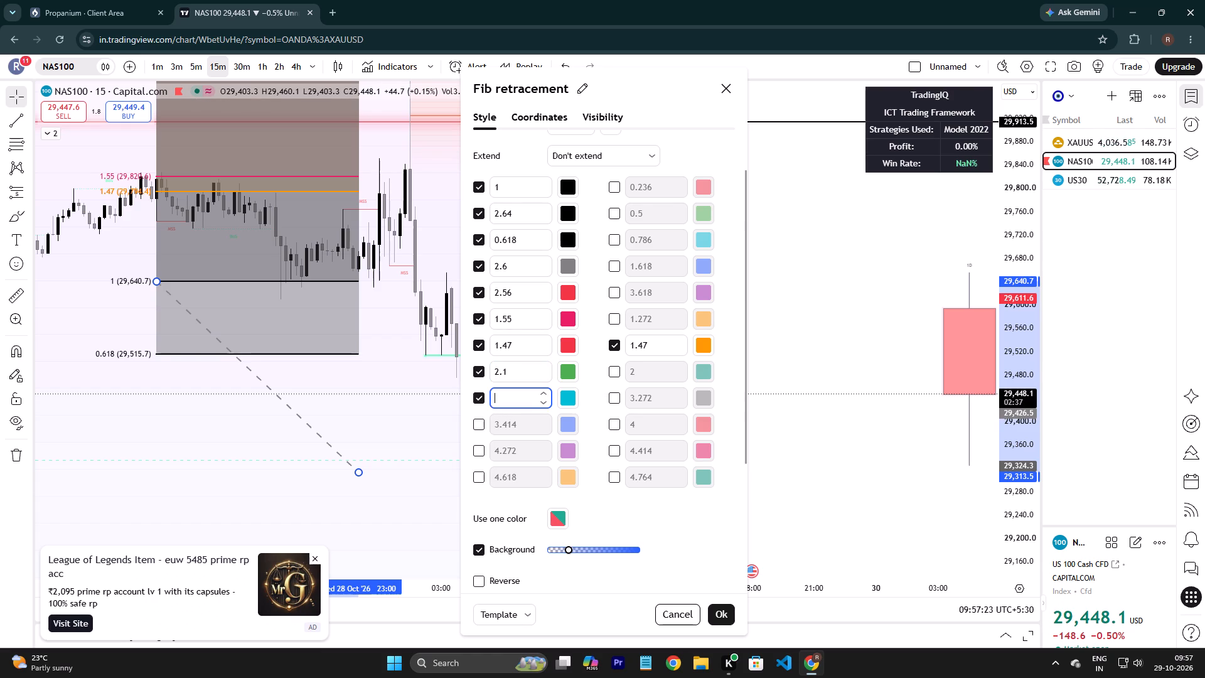
key(2)
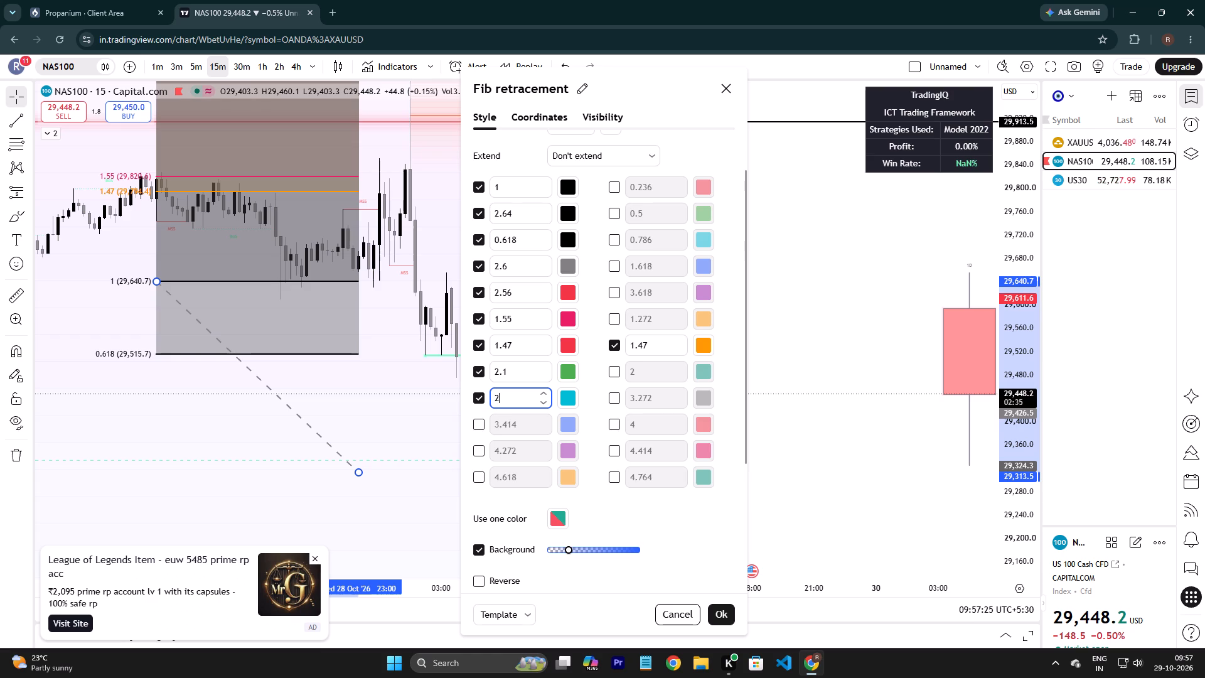
key(BackSpace)
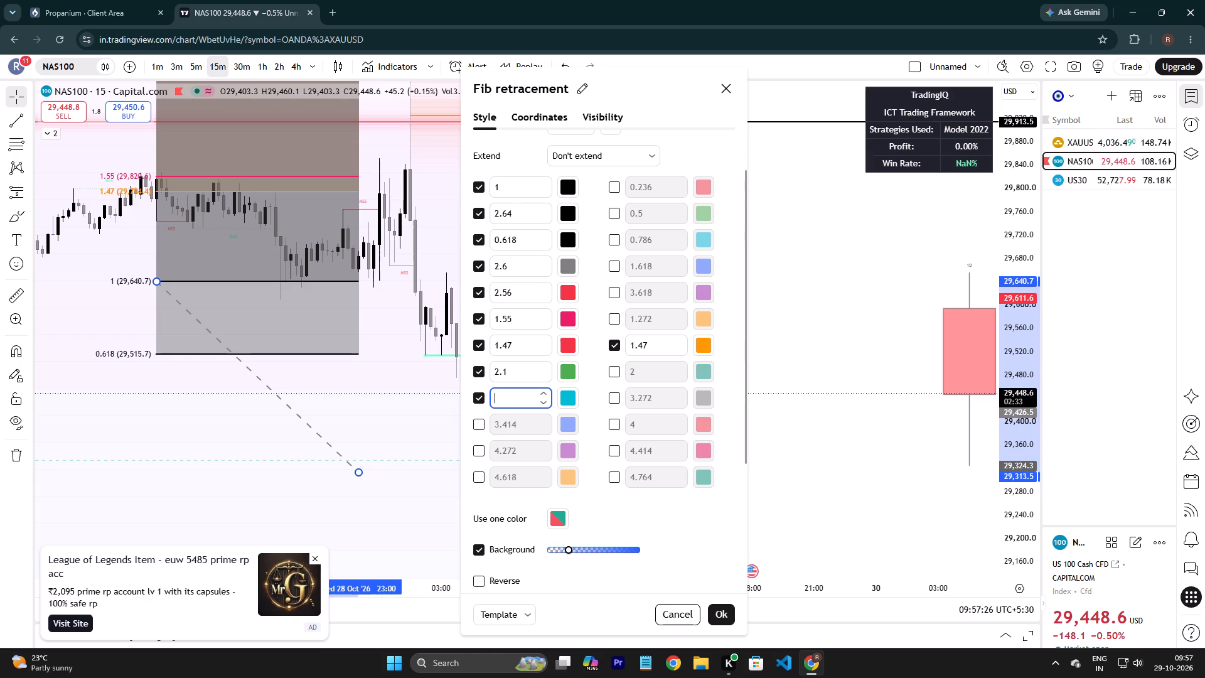
key(minus)
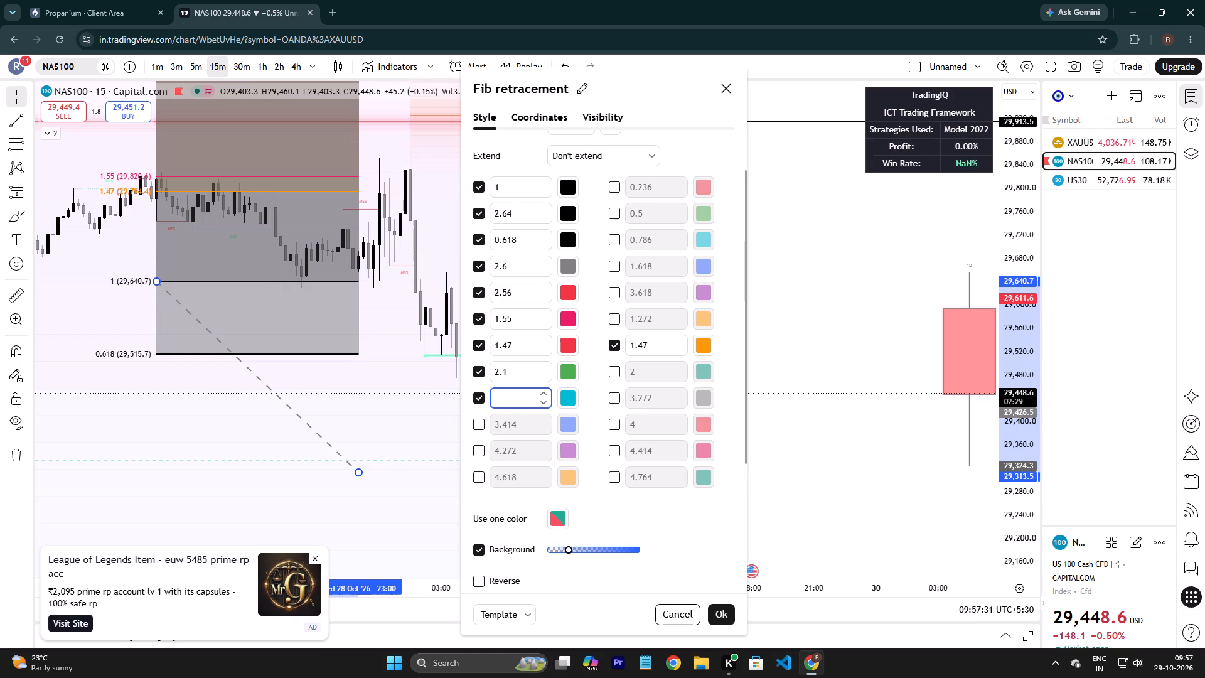
key(minus)
key(0)
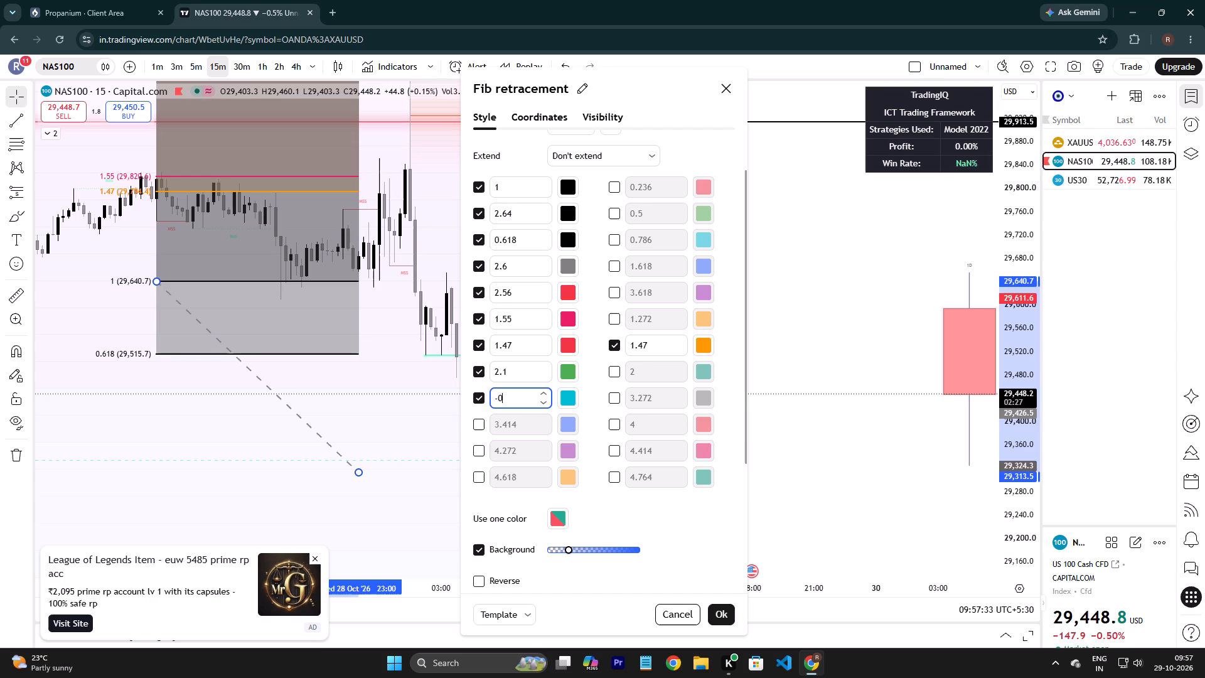
key(period)
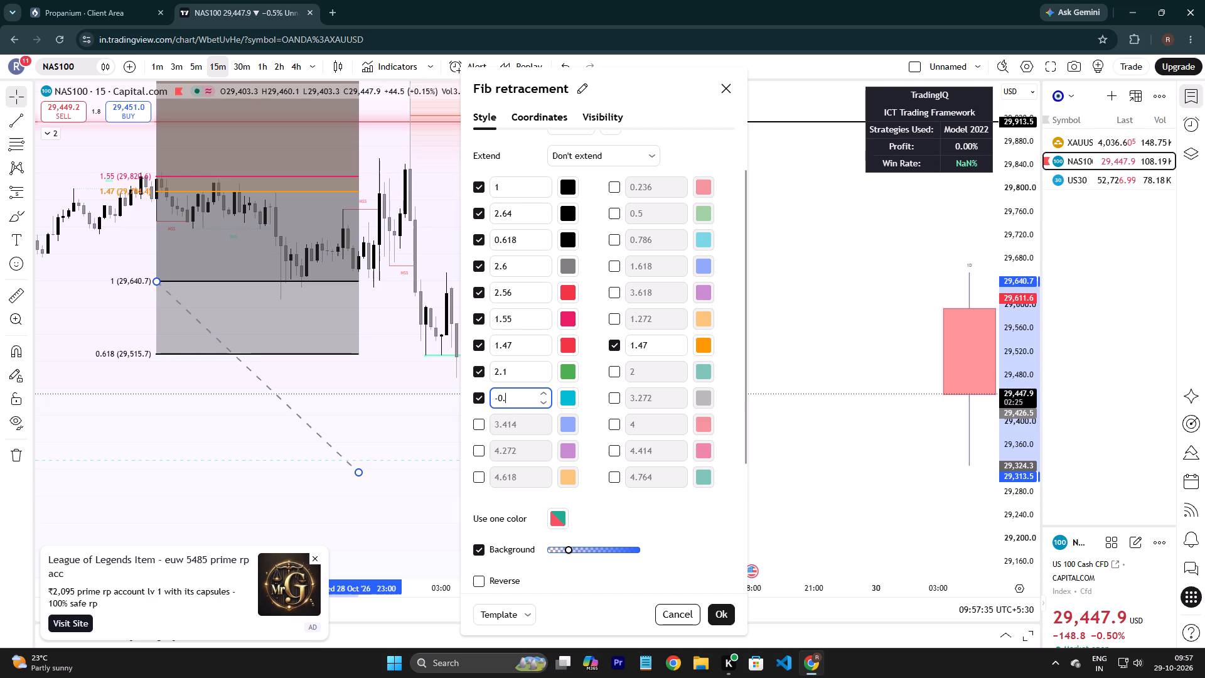
text(55)
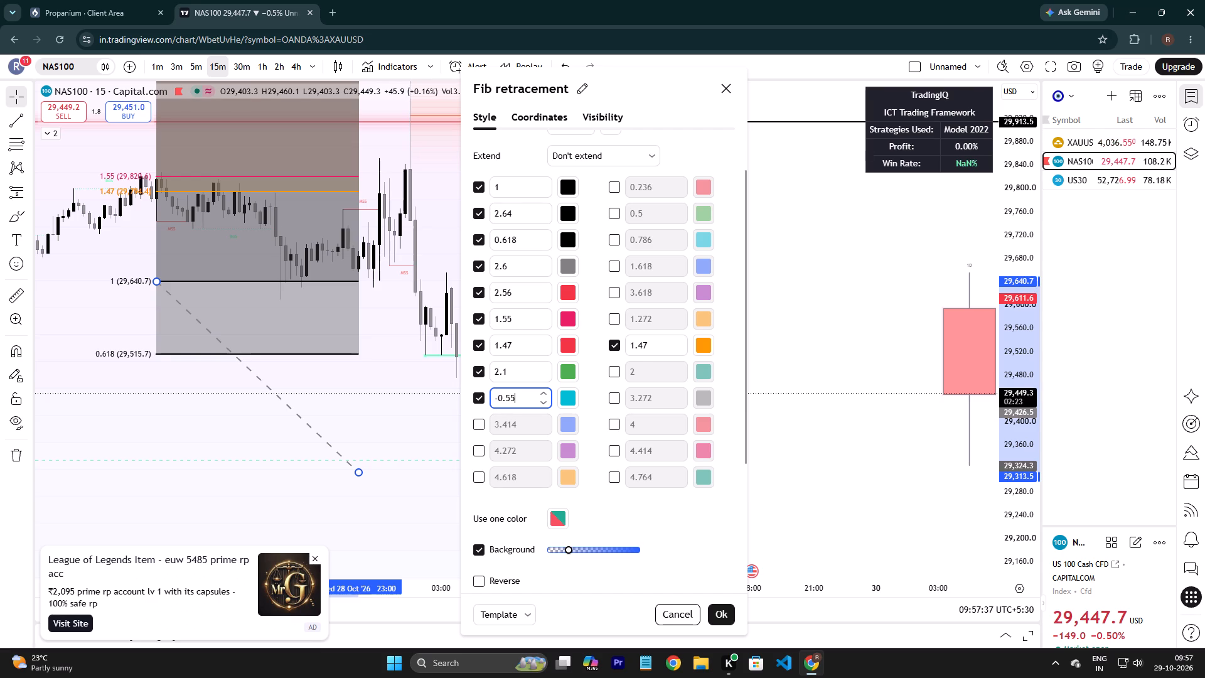
key(BackSpace)
key(BackSpace)
text(255)
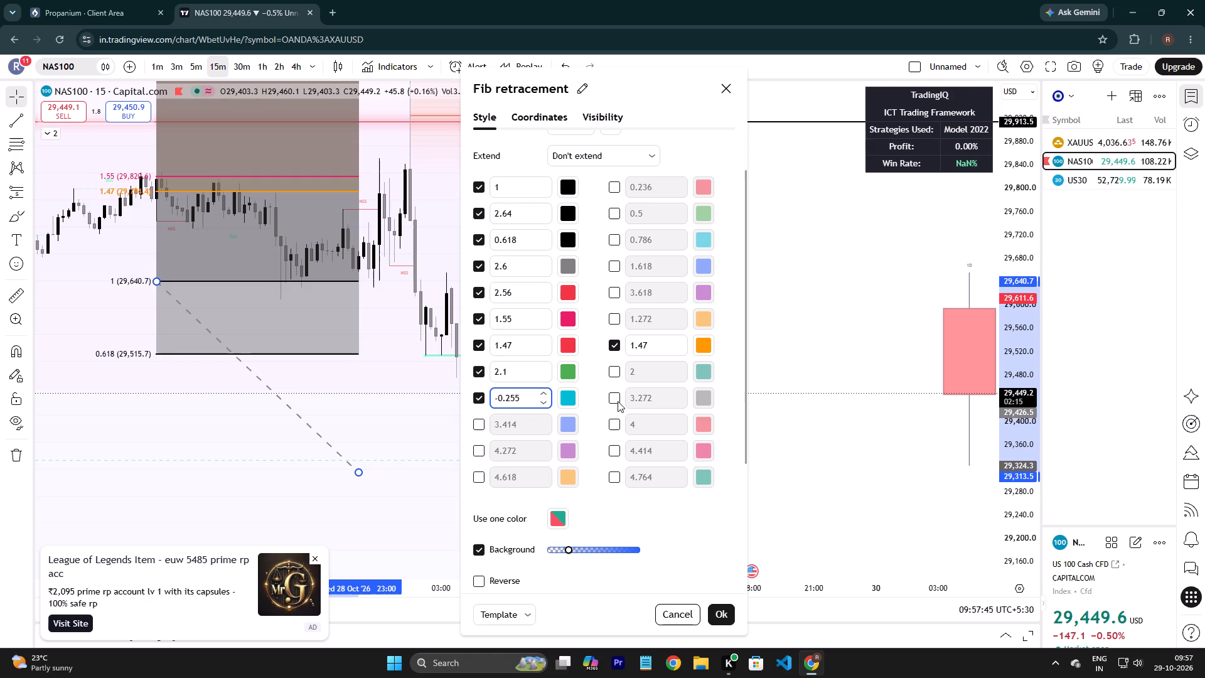
Turn on the blue 3.414 level and set its value to -0.29.
click(480, 428)
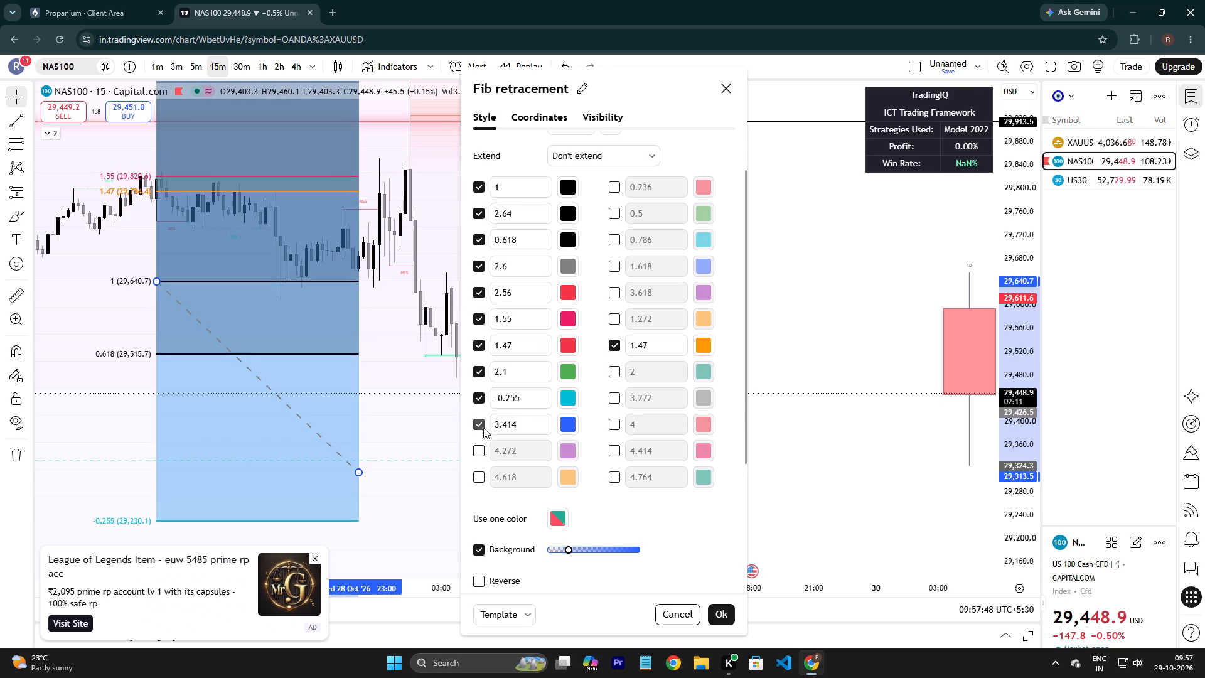
click(538, 421)
key(BackSpace)
key(BackSpace)
key(BackSpace)
key(BackSpace)
key(BackSpace)
key(BackSpace)
key(BackSpace)
key(BackSpace)
key(BackSpace)
key(BackSpace)
key(BackSpace)
key(BackSpace)
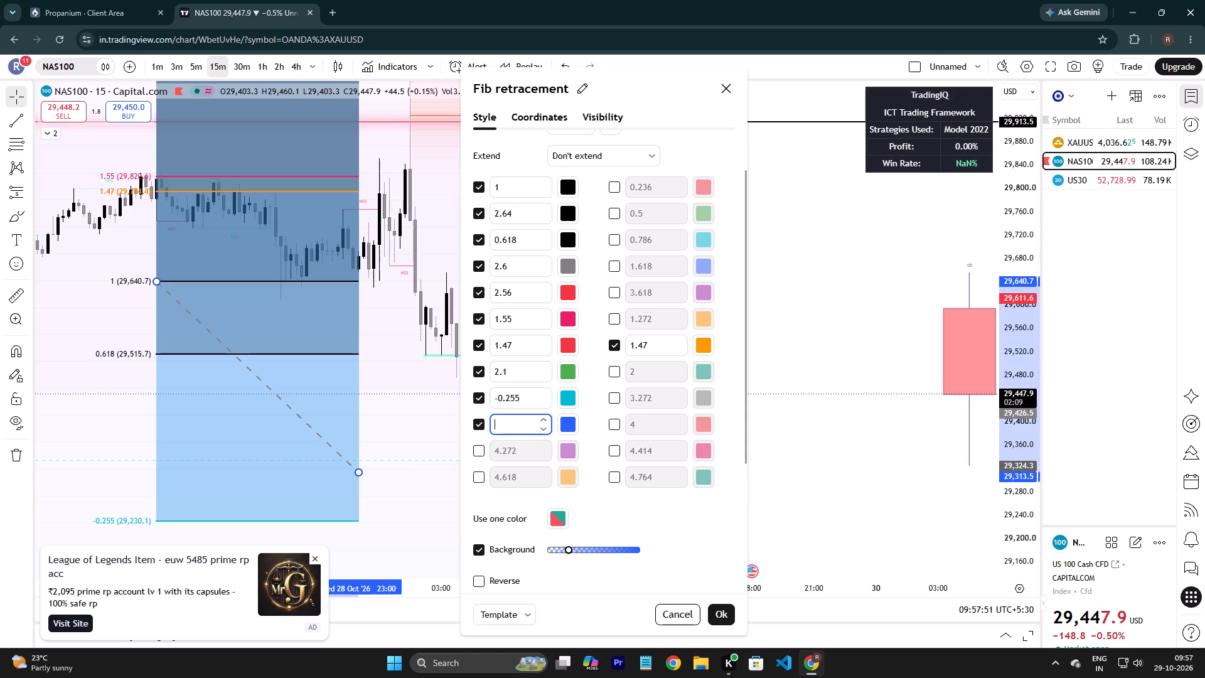
text(-0)
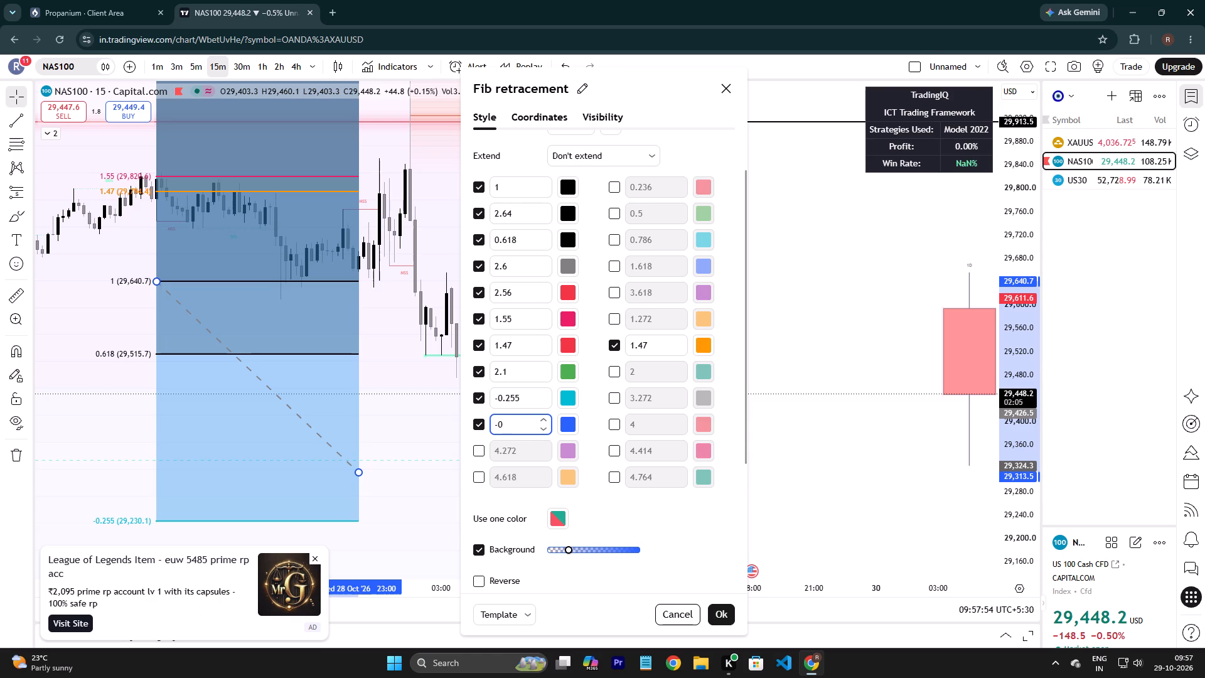
key(period)
text(29)
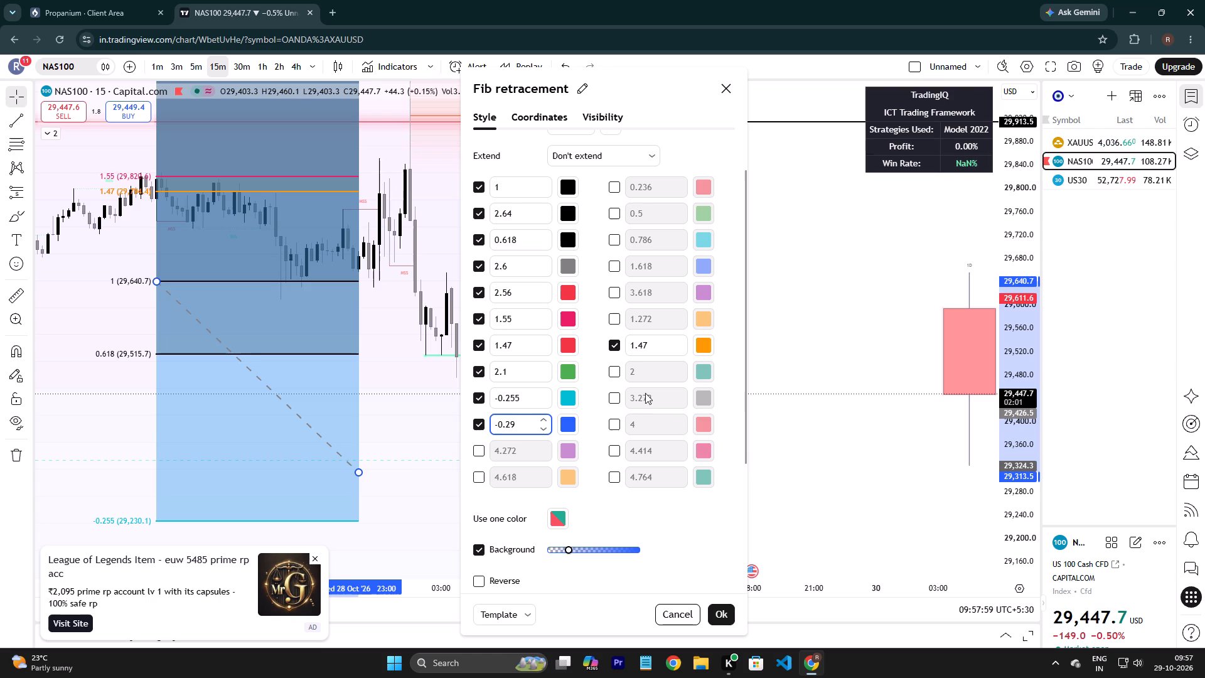
Turn on the purple 4.272 level and set its value to -0.4.
click(478, 449)
click(527, 453)
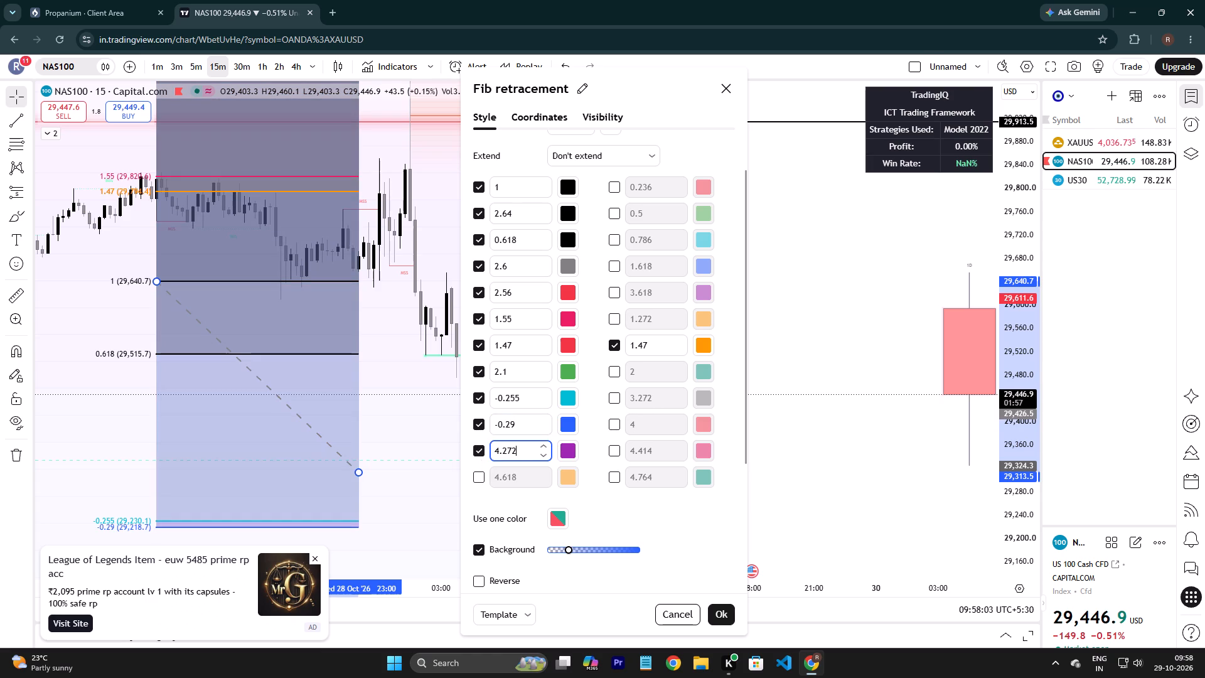
key(BackSpace)
key(BackSpace)
key(BackSpace)
key(BackSpace)
key(BackSpace)
key(BackSpace)
key(BackSpace)
key(BackSpace)
key(BackSpace)
key(BackSpace)
key(BackSpace)
key(BackSpace)
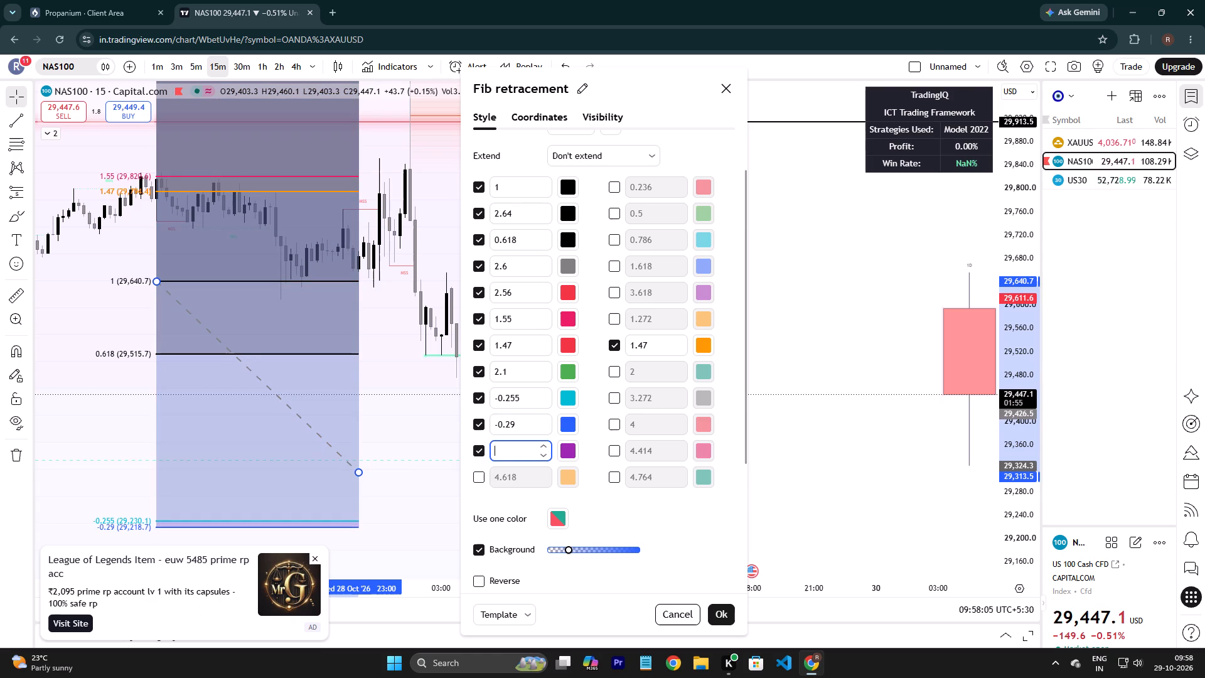
key(minus)
key(0)
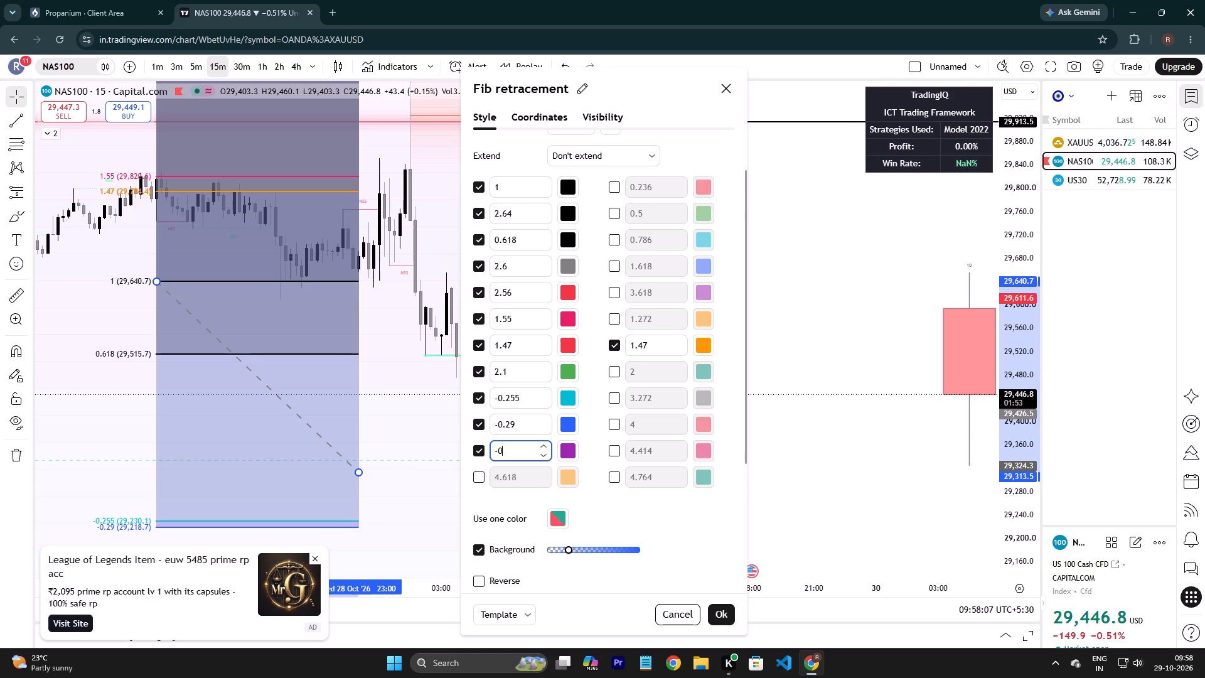
key(period)
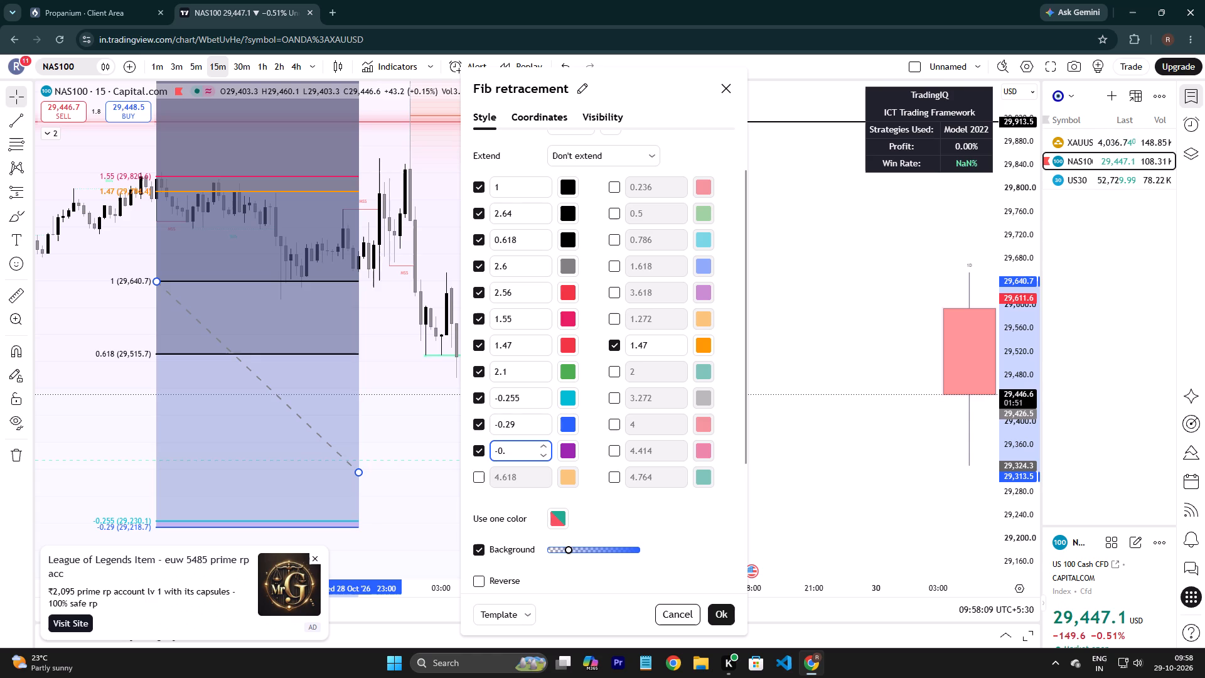
key(4)
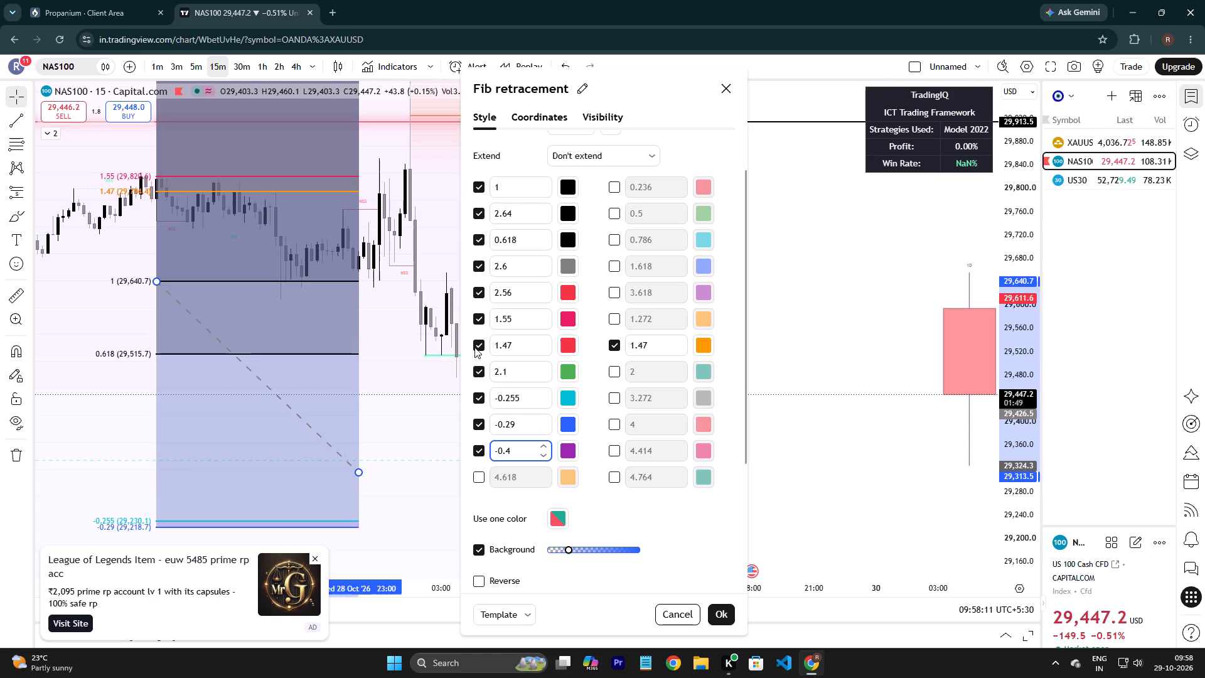
Change the colour of the -0.4 level to the bright pink swatch.
triple_click(568, 447)
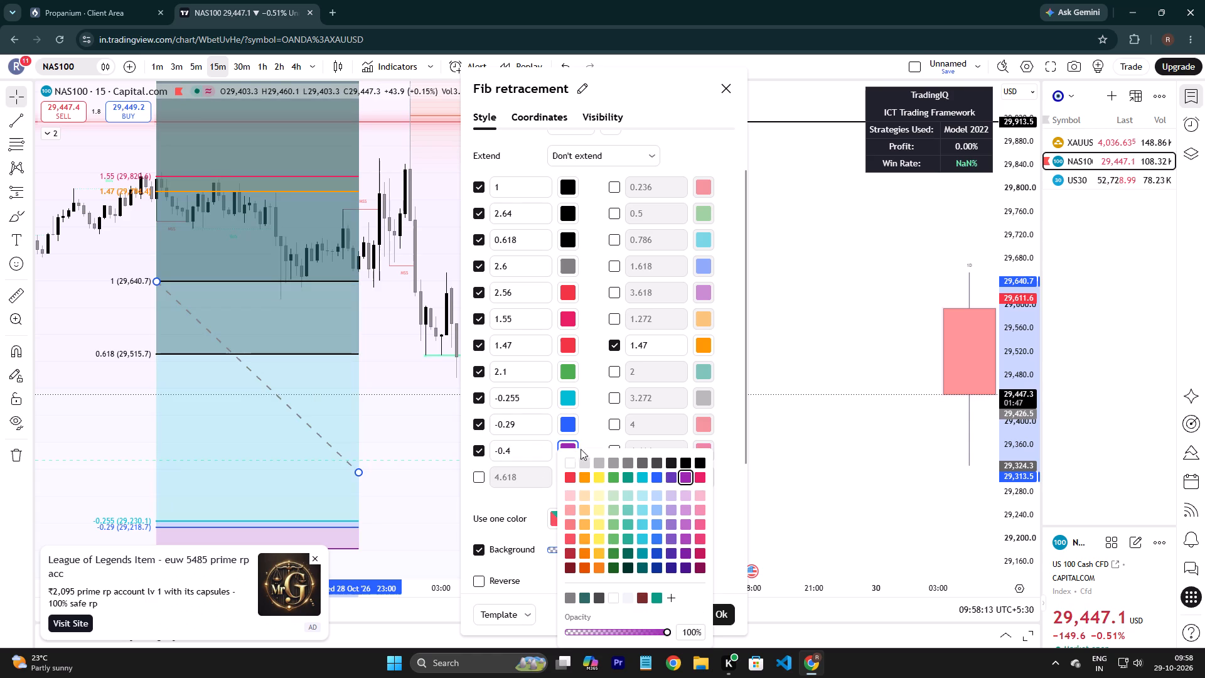
click(700, 476)
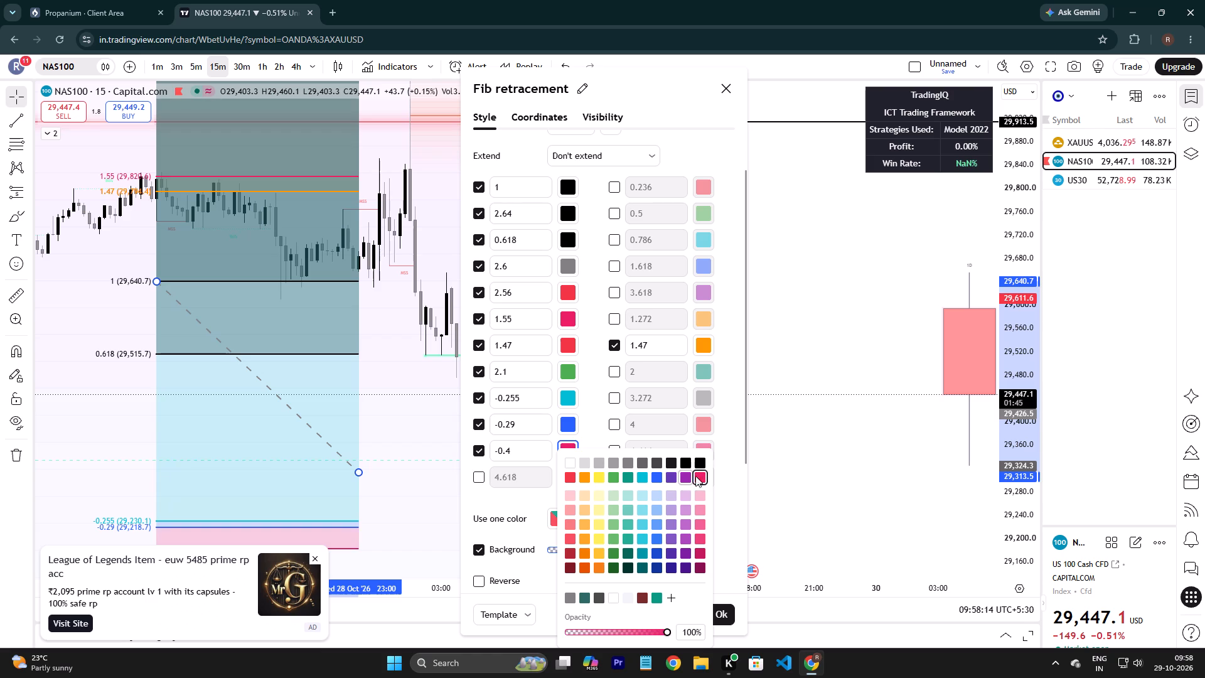
click(597, 401)
click(597, 405)
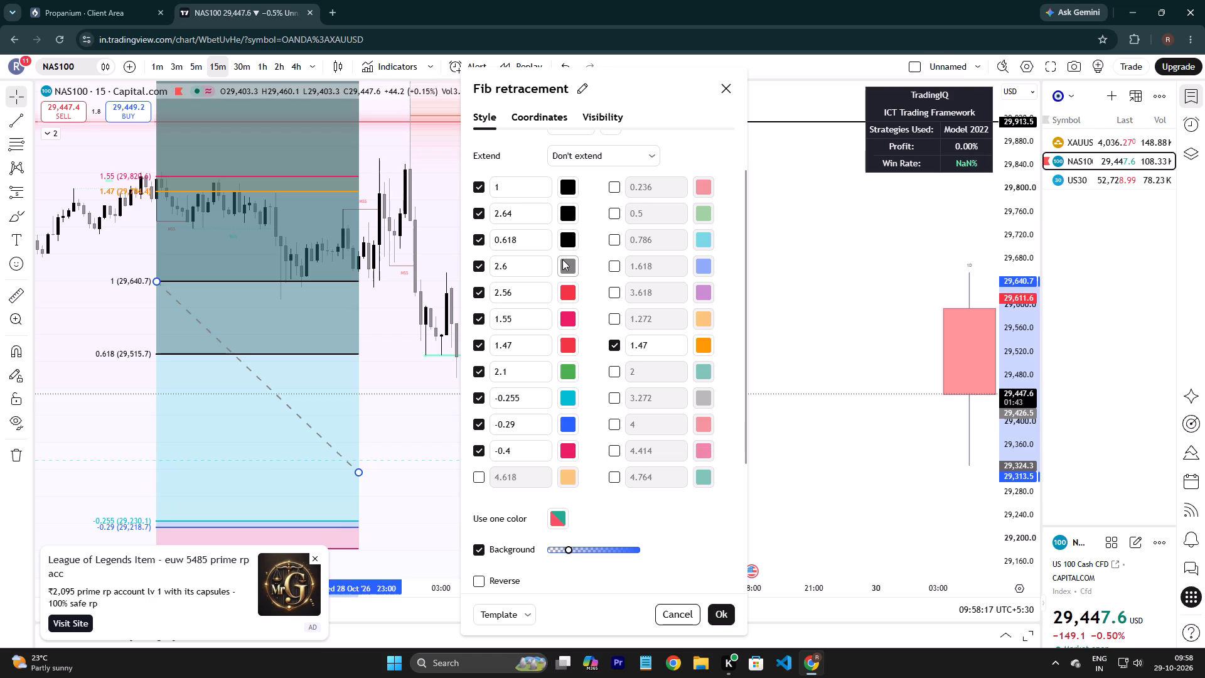
Change the colour of level 1 from black to dark grey.
click(569, 194)
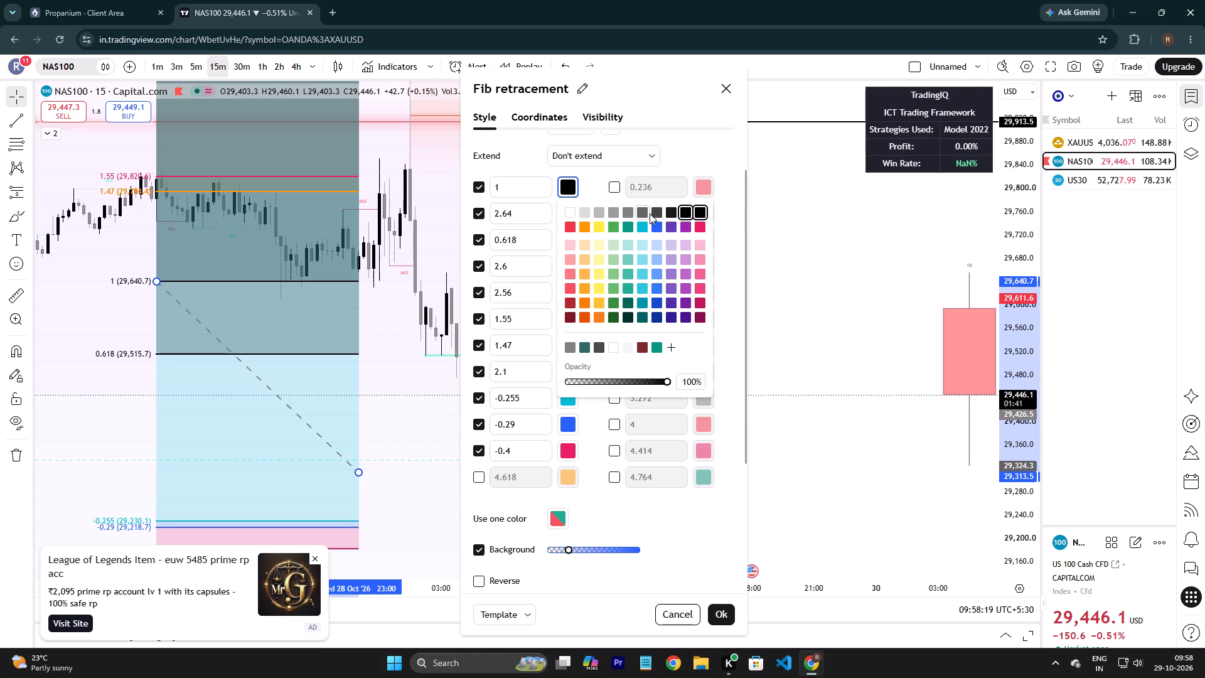
double_click(640, 212)
double_click(597, 171)
Change the colour of the 2.64 level to the same dark grey as level 1.
double_click(567, 208)
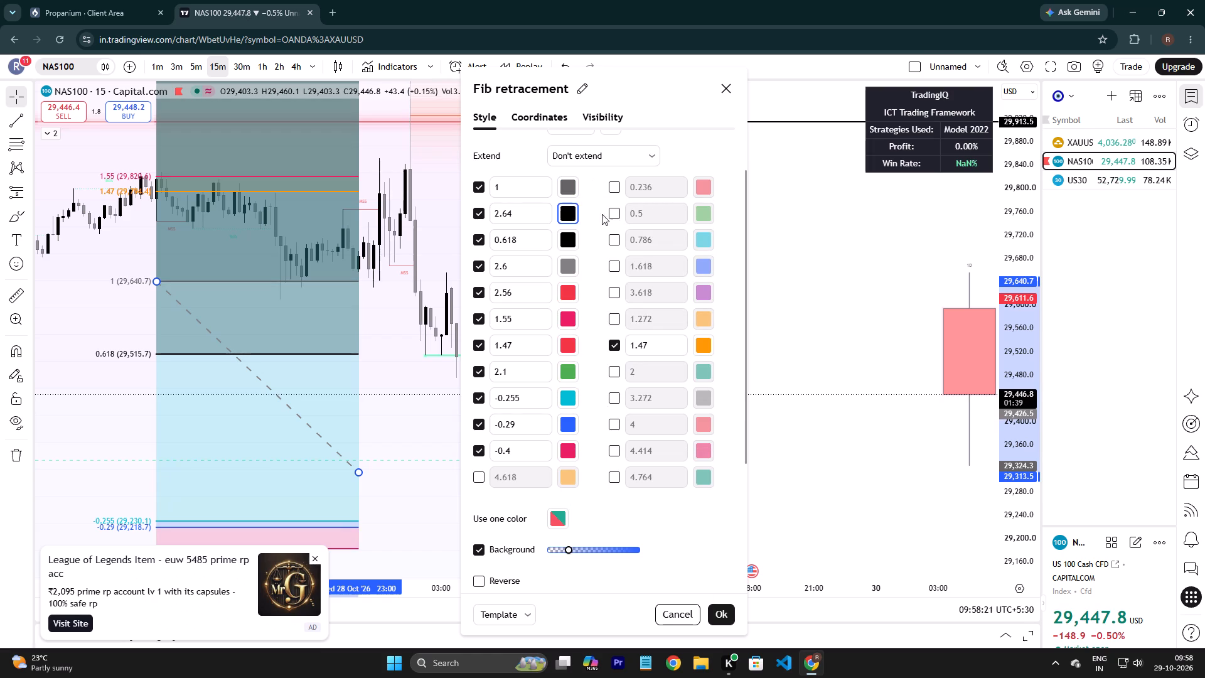
click(580, 210)
double_click(575, 210)
click(564, 219)
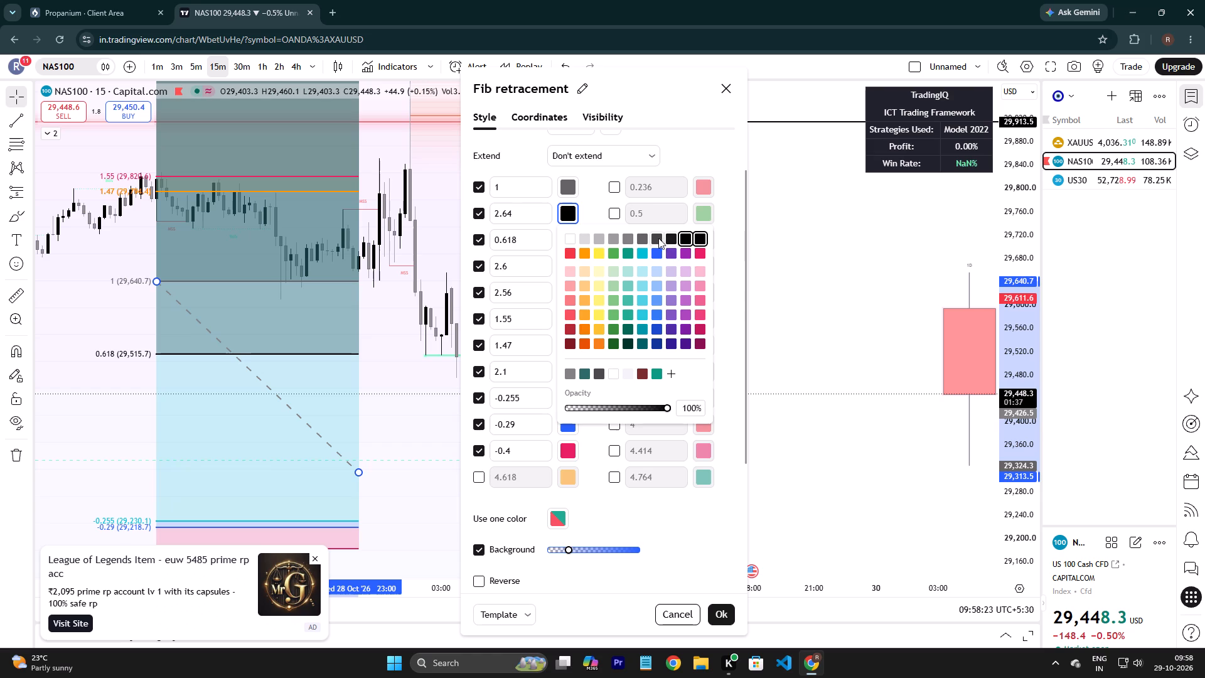
double_click(643, 239)
double_click(583, 207)
Change the colours of the 0.618 and 2.6 levels to charcoal grey, one shade darker than level 1.
double_click(563, 243)
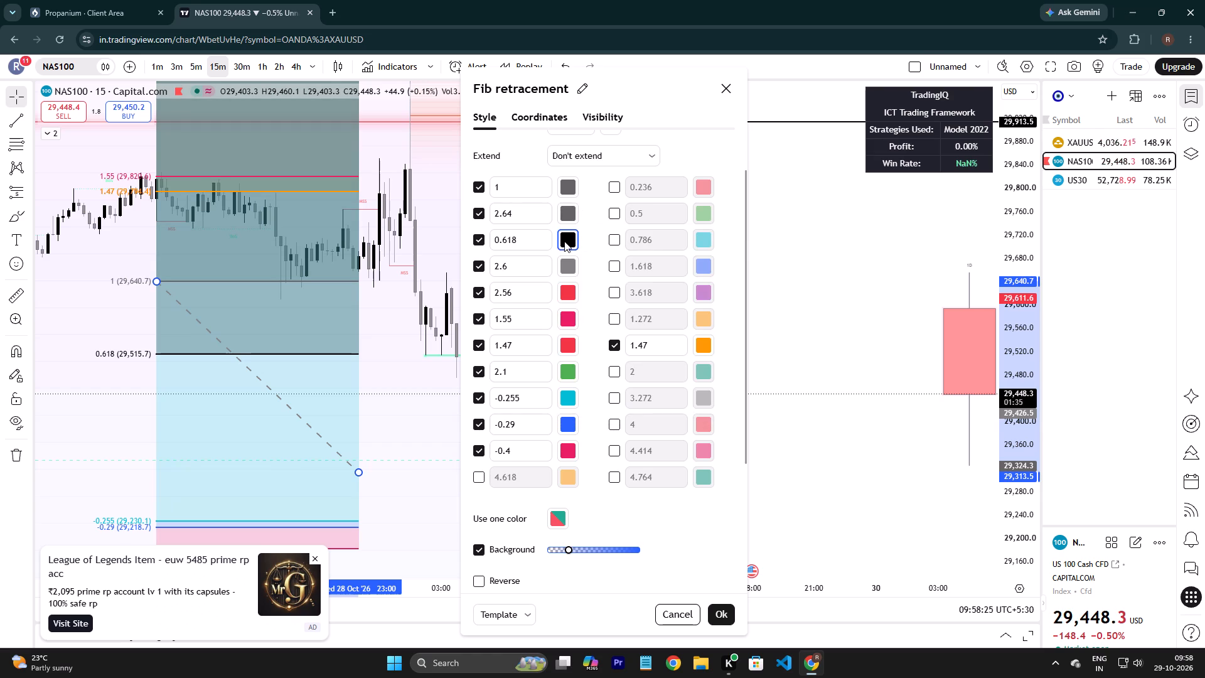
click(564, 241)
double_click(655, 263)
double_click(599, 224)
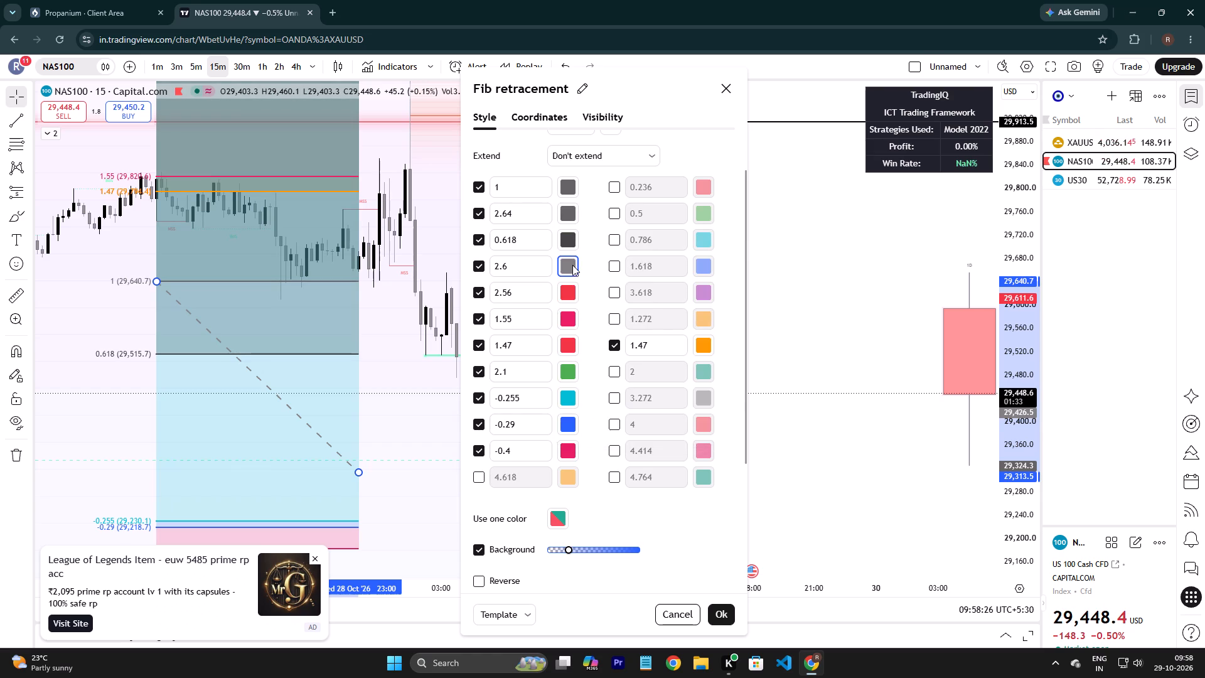
click(572, 265)
double_click(653, 288)
double_click(599, 247)
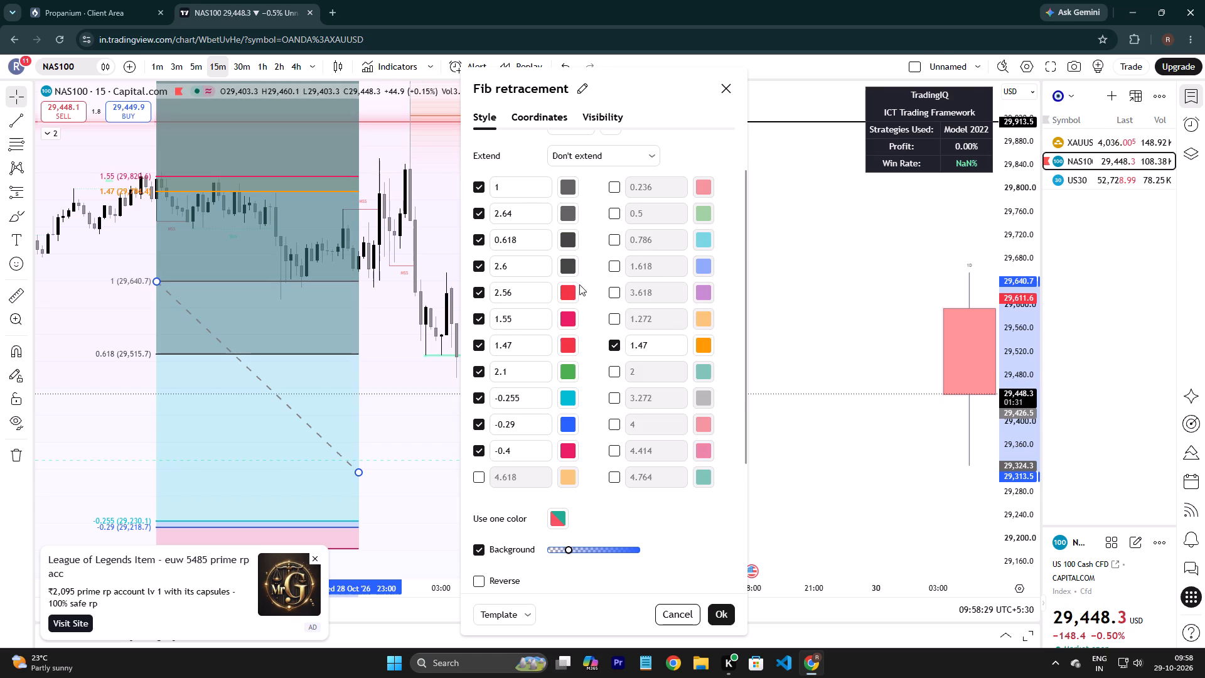
Change the colours of the red 2.56 level and the pink 1.55 level to the same charcoal grey.
double_click(573, 285)
double_click(575, 283)
click(570, 286)
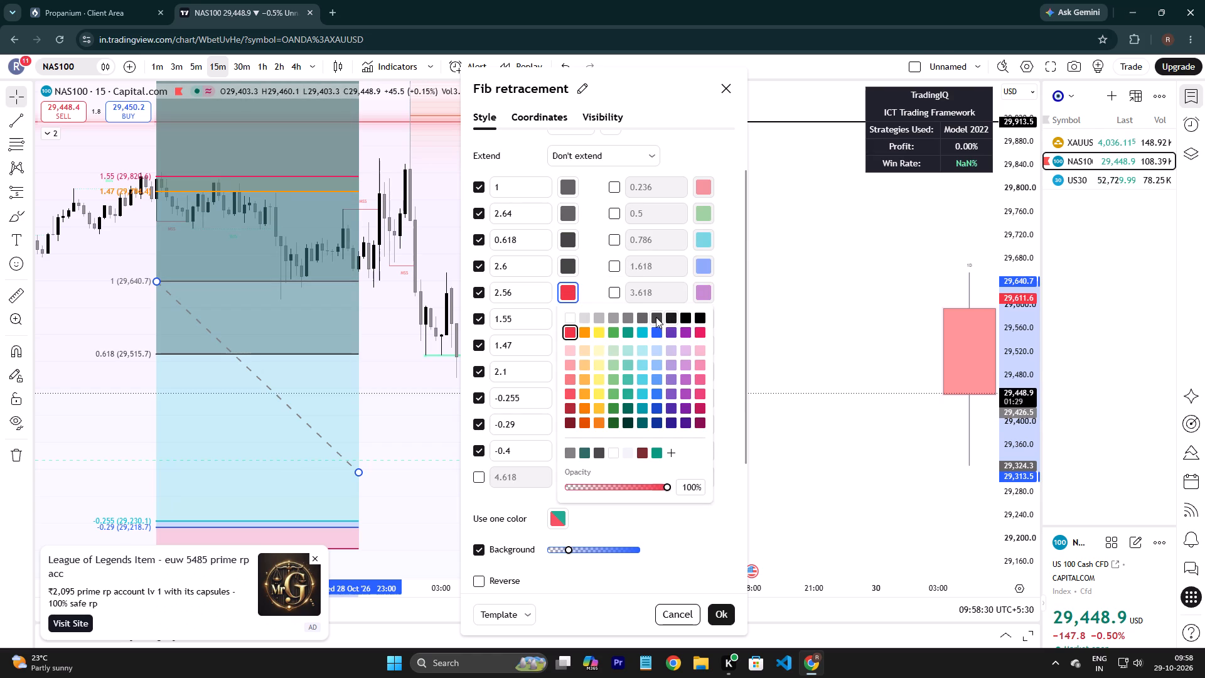
double_click(656, 317)
click(594, 291)
click(573, 330)
click(572, 320)
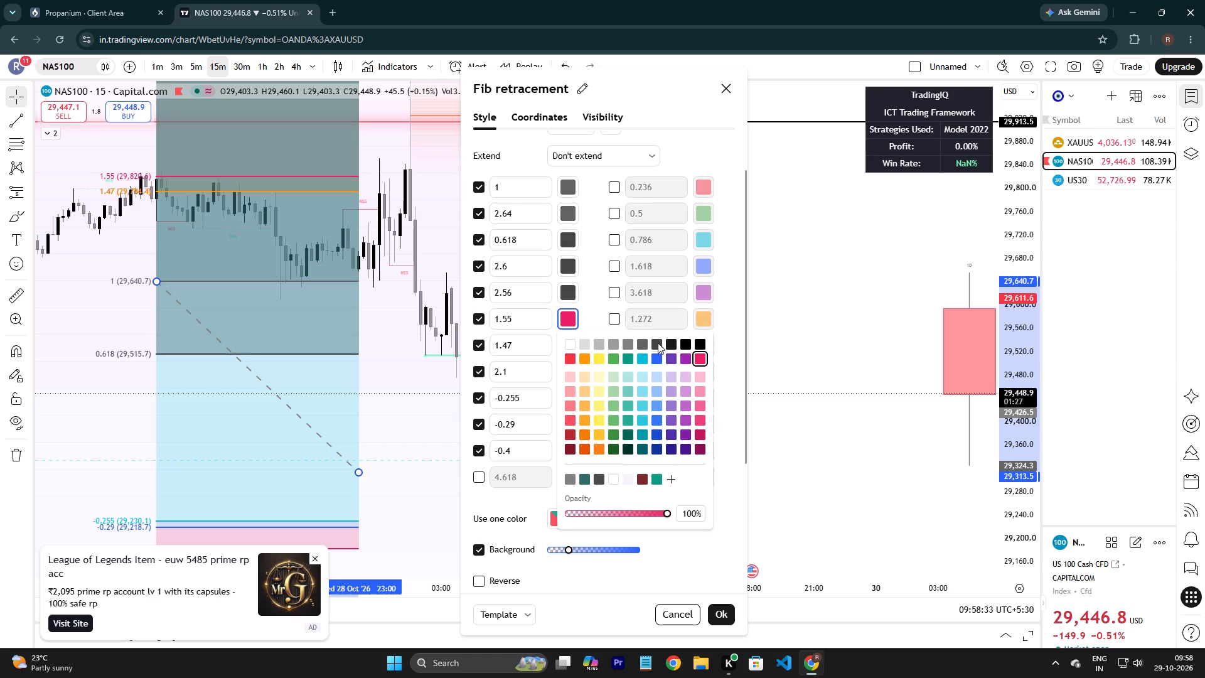
click(656, 345)
click(591, 299)
Change the colours of the red 1.47 level and the green 2.1 level to the same charcoal grey.
click(567, 348)
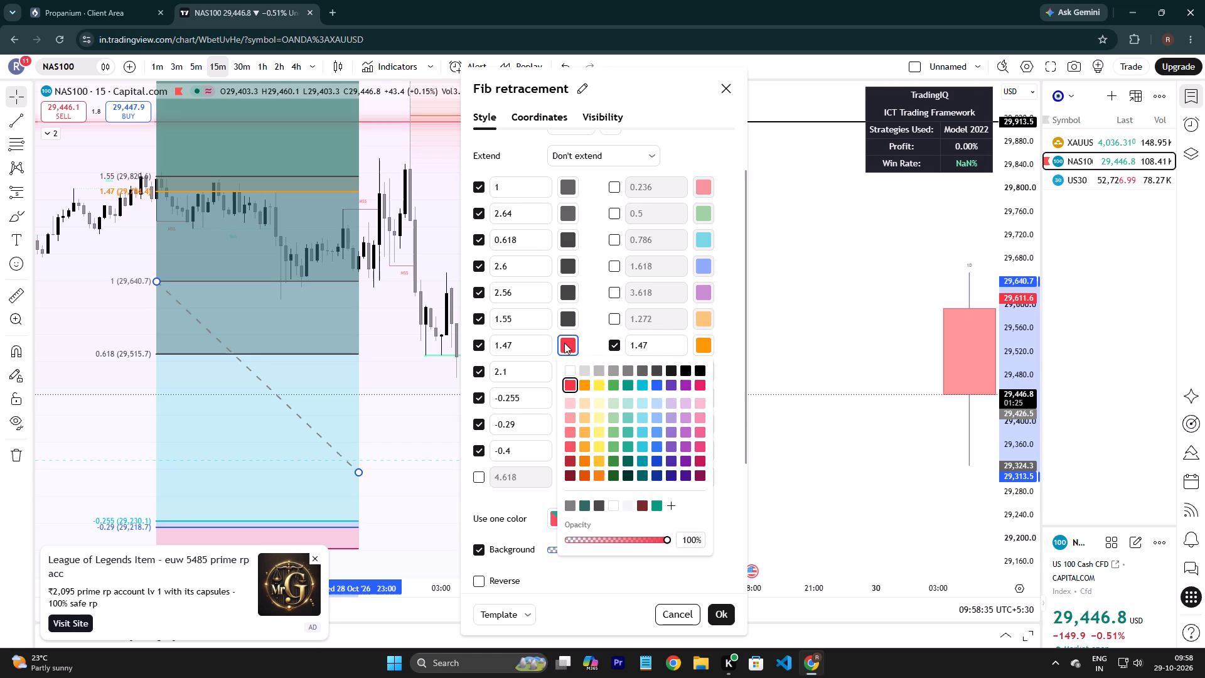
click(655, 372)
click(593, 329)
click(568, 372)
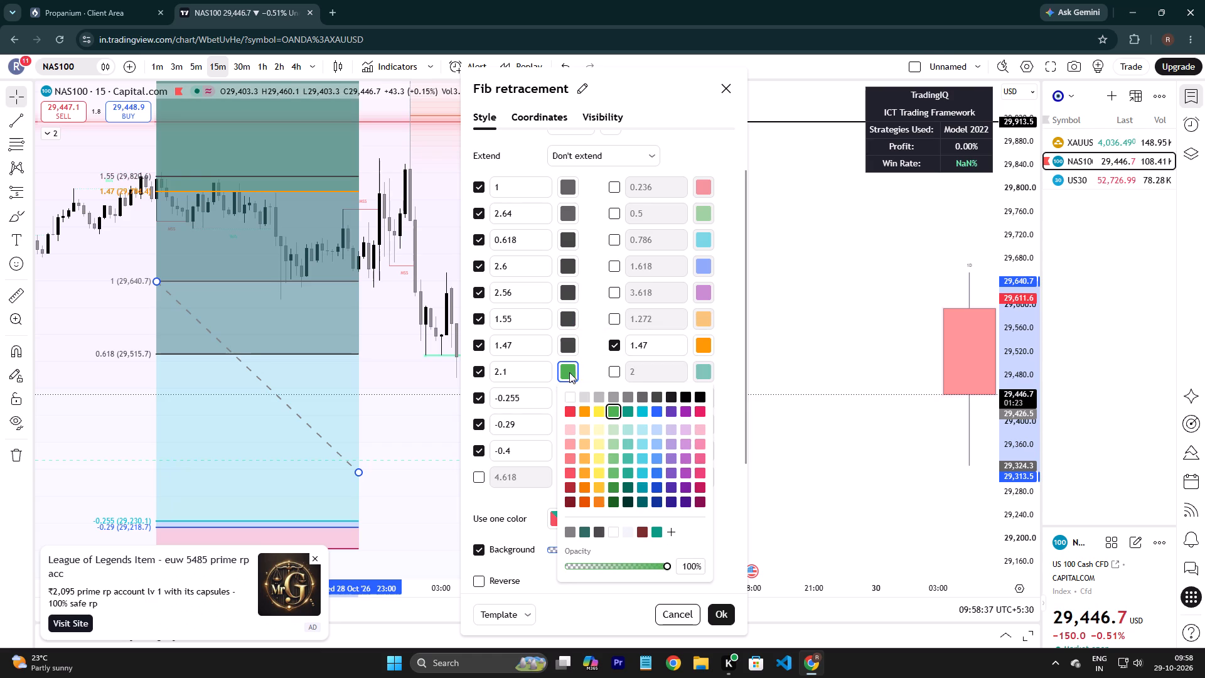
click(656, 397)
click(589, 358)
Change the -0.255 level to the dark grey of level 1 and the -0.29 level to charcoal grey.
click(567, 404)
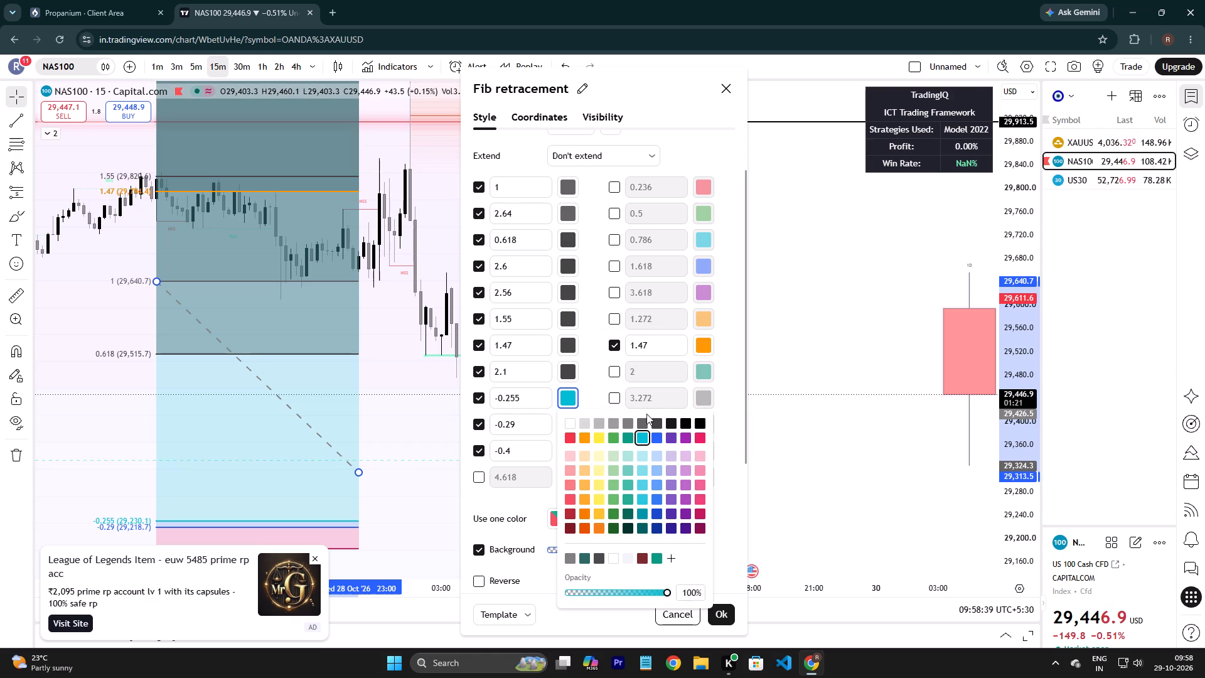
click(646, 424)
click(581, 377)
click(569, 431)
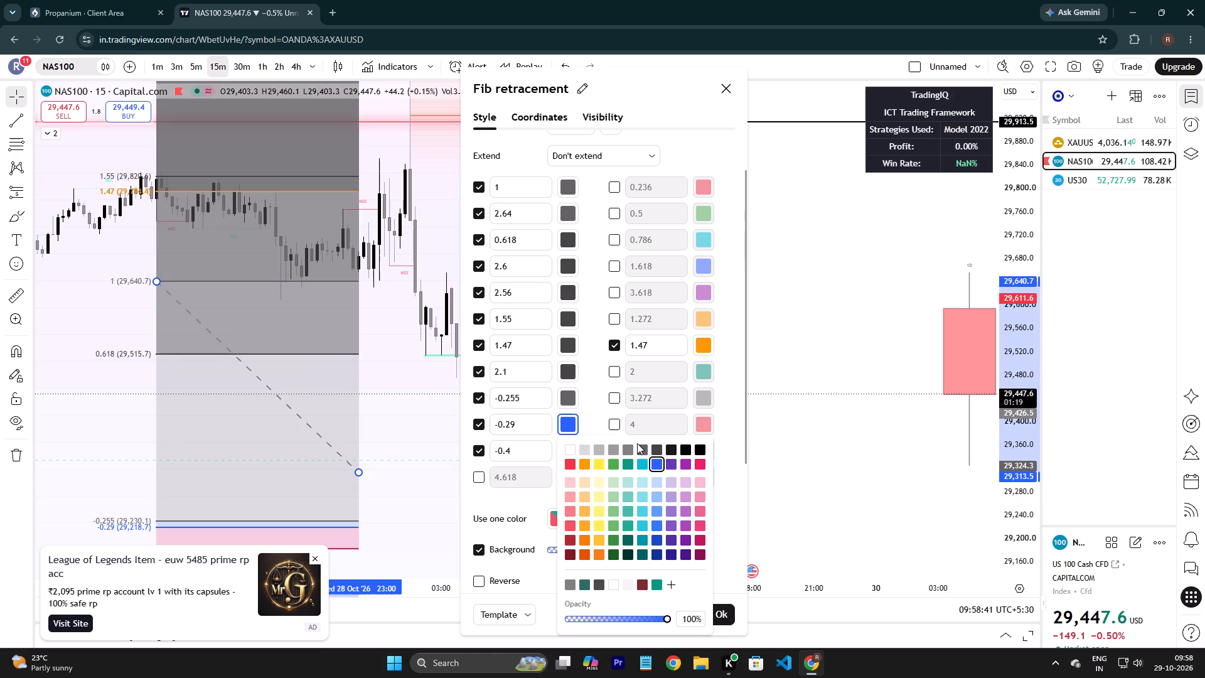
click(656, 448)
click(585, 415)
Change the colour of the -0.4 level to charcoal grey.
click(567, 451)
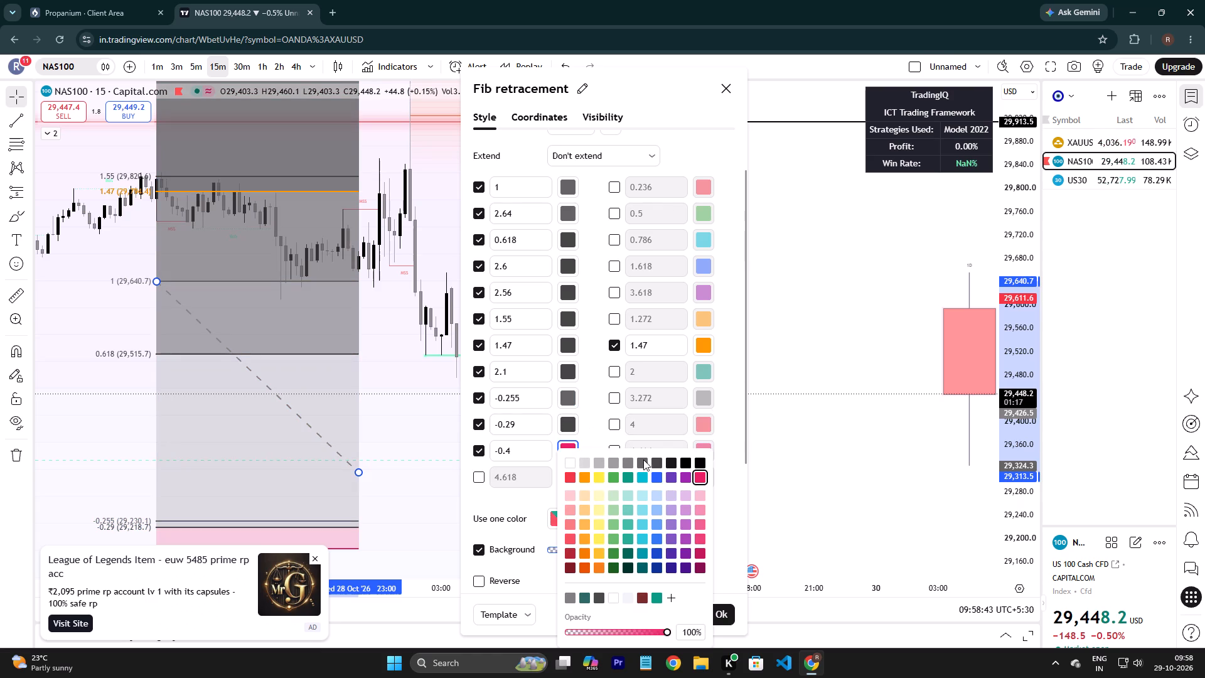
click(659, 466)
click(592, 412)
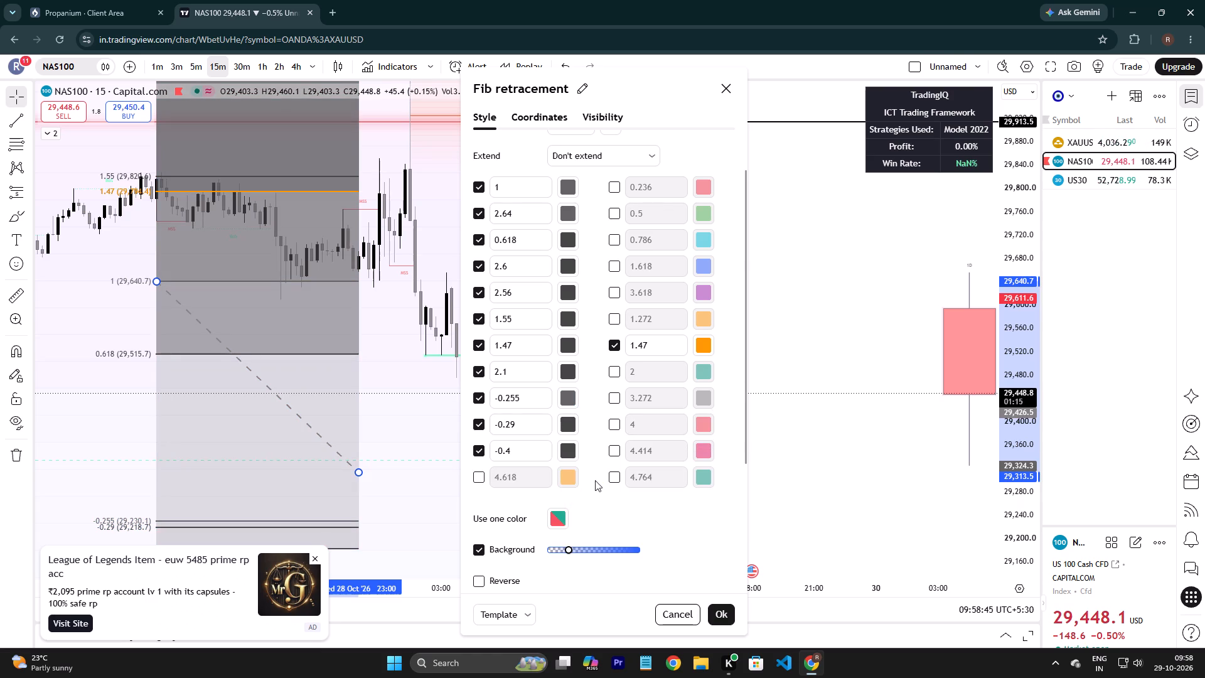
Set the -0.4 level's colour back to bright pink and apply the Fib retracement settings.
double_click(564, 449)
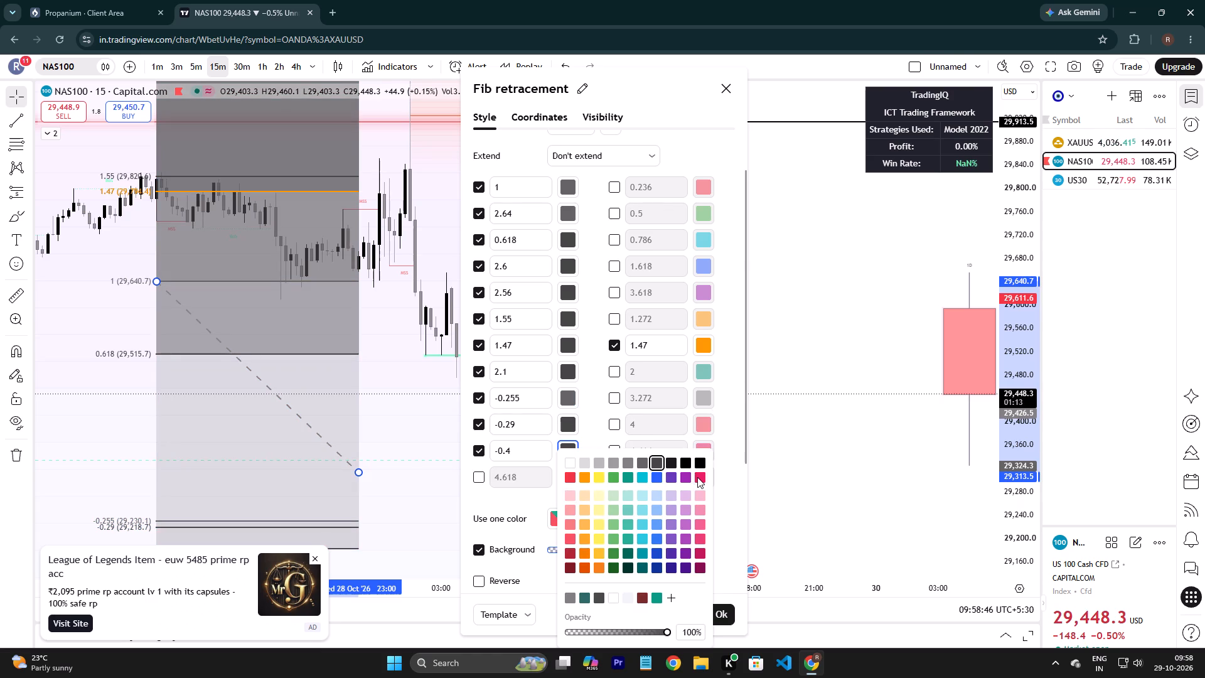
click(697, 476)
click(598, 403)
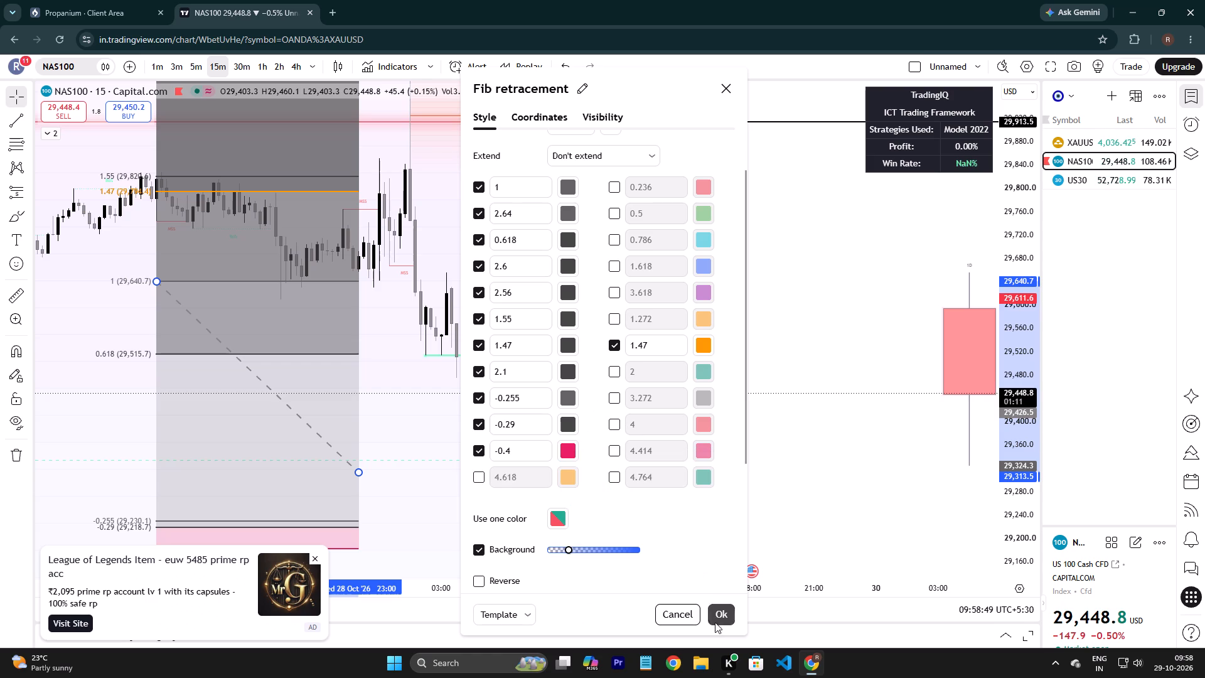
click(716, 619)
Close the advertisement covering the lower part of the chart.
drag(487, 519, 629, 519)
click(629, 519)
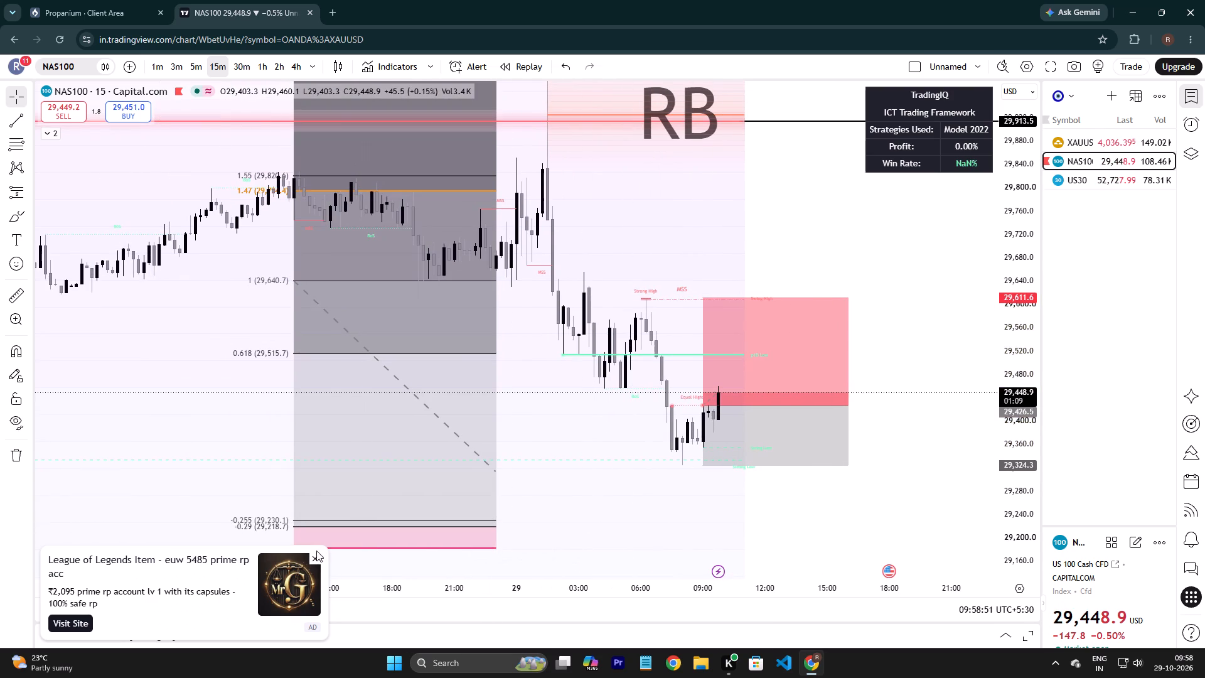
click(316, 555)
Compress the chart's price scale and zoom out to examine the whole retracement from -0.4 to 2.64.
drag(617, 513, 610, 510)
drag(572, 512, 565, 514)
click(565, 514)
click(1023, 287)
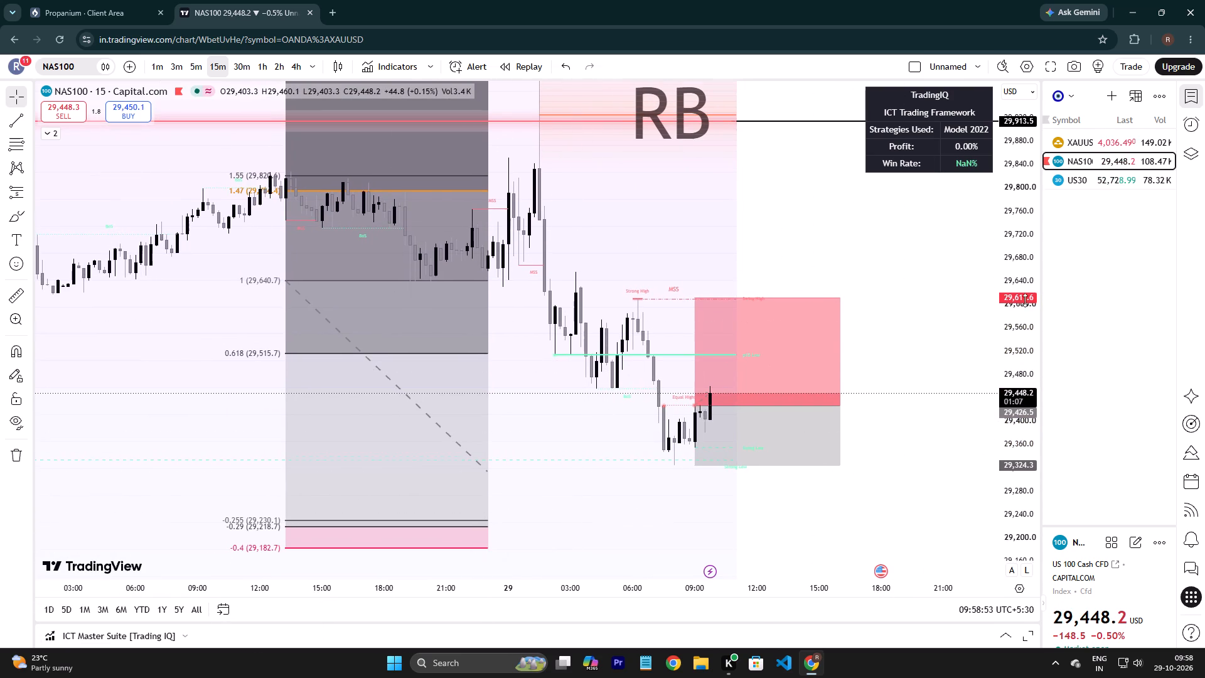
drag(1025, 299, 993, 493)
drag(992, 493, 969, 477)
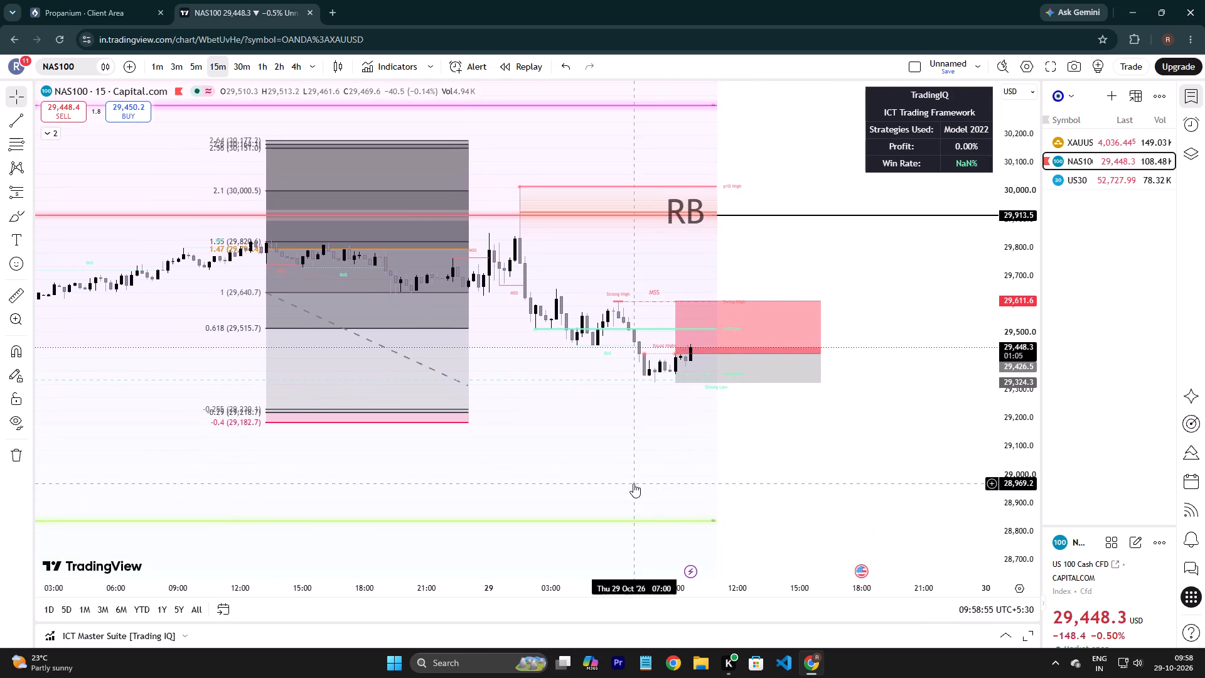
scroll(633, 483, down, 4)
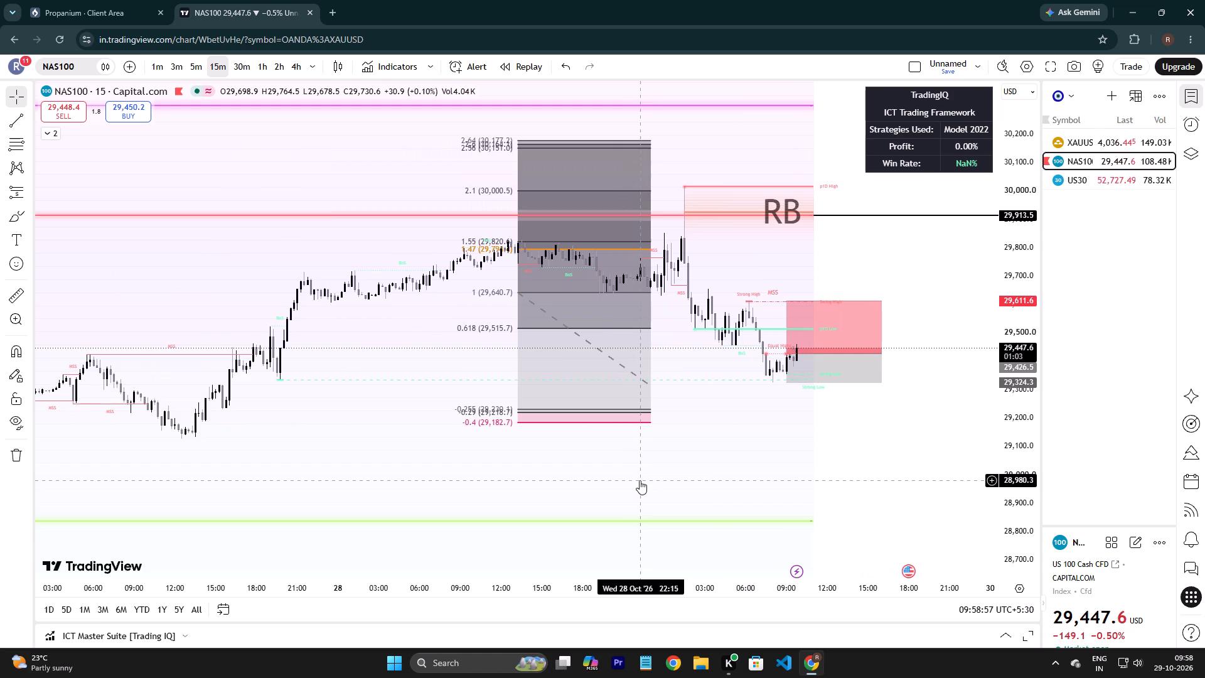
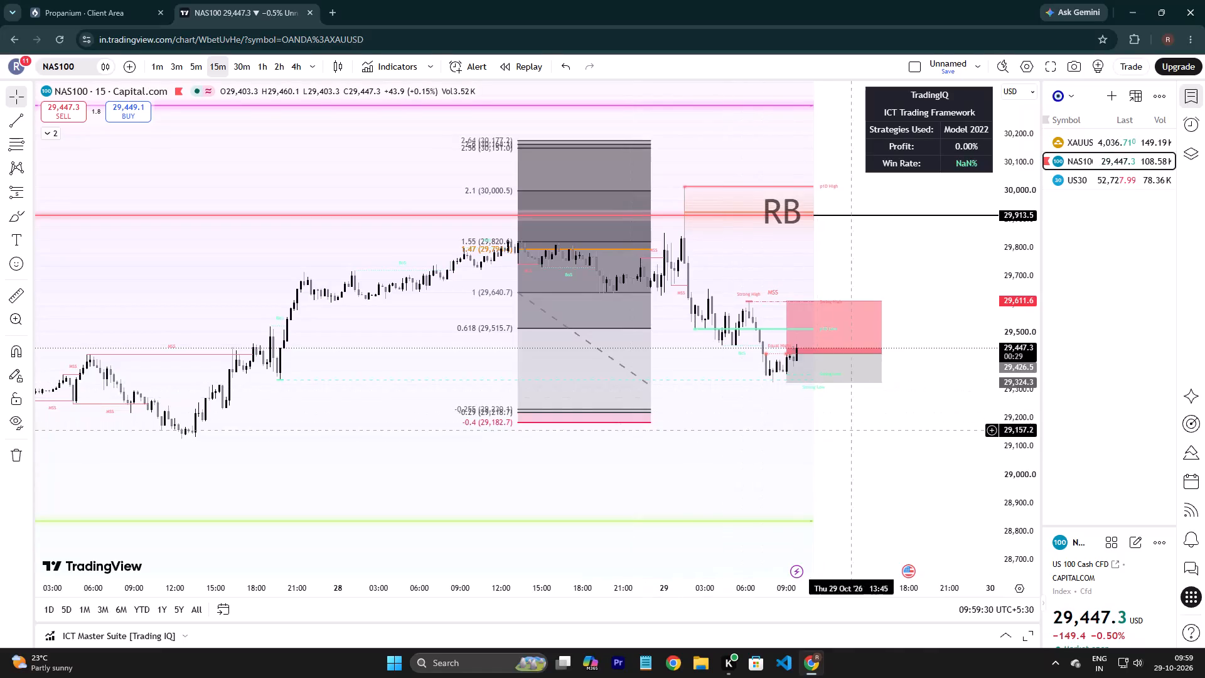
Delete the Fibonacci retracement with the grey levels and pink -0.4 band from the NAS100 chart.
drag(1015, 404, 1000, 89)
drag(904, 438, 906, 455)
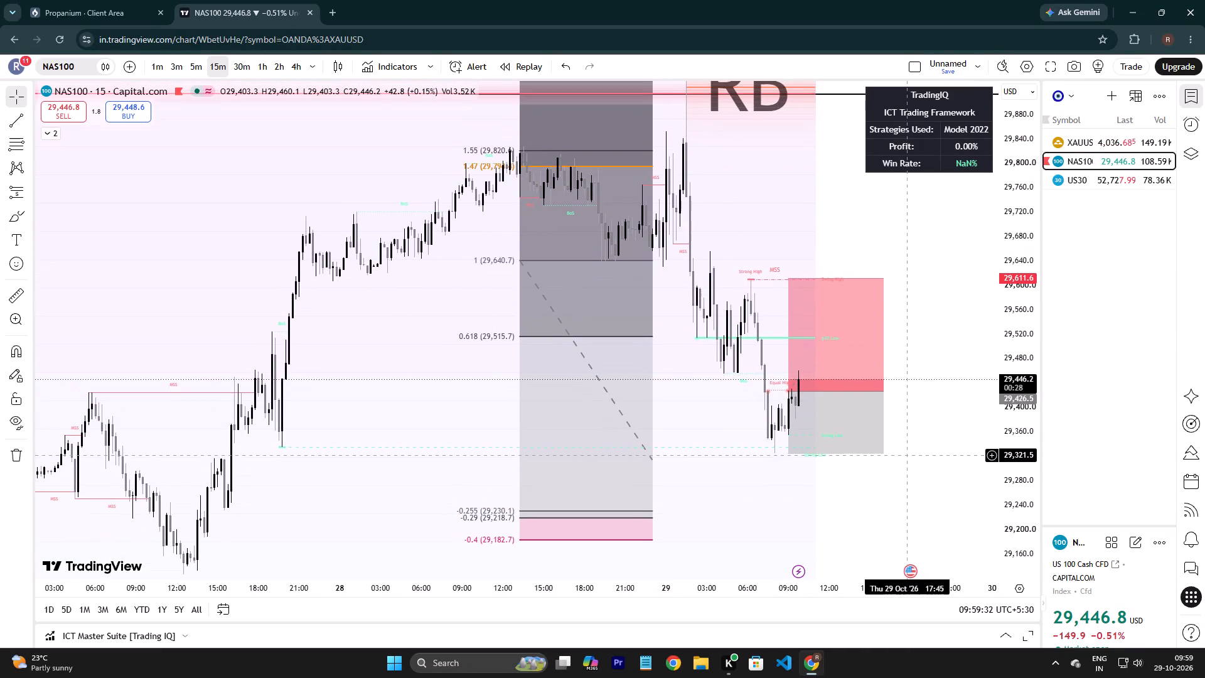
drag(906, 455, 906, 453)
click(652, 509)
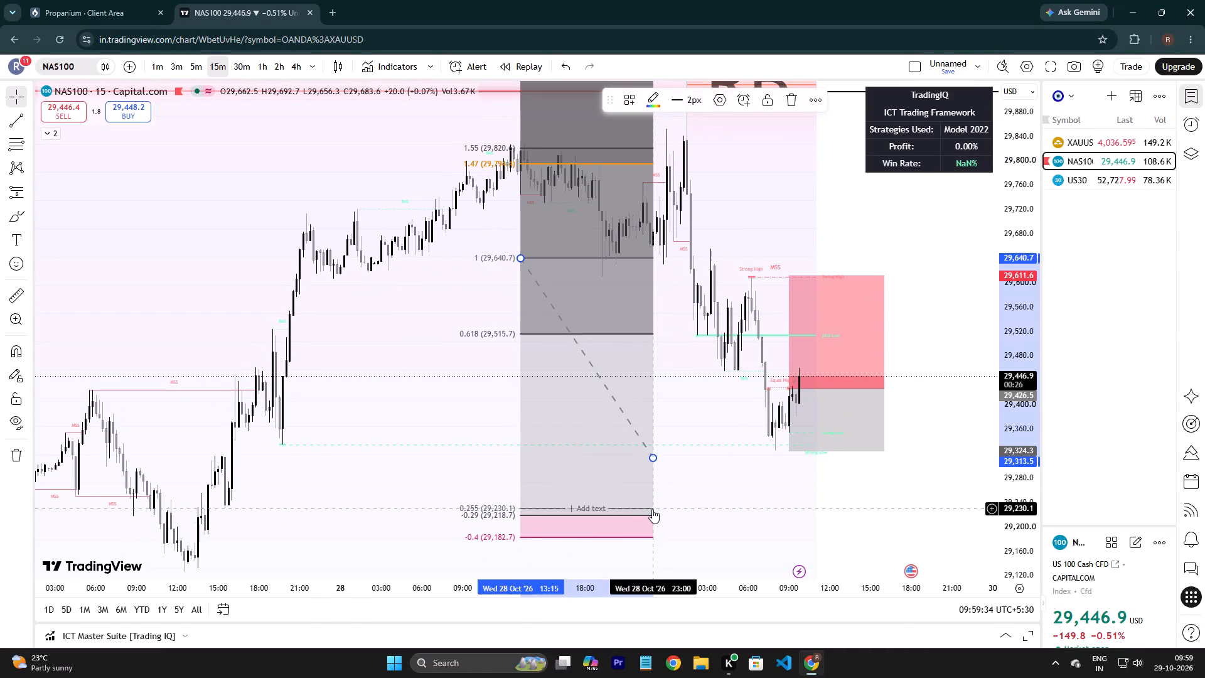
click(799, 109)
Switch the NAS100 chart to the 1-minute timeframe.
click(157, 68)
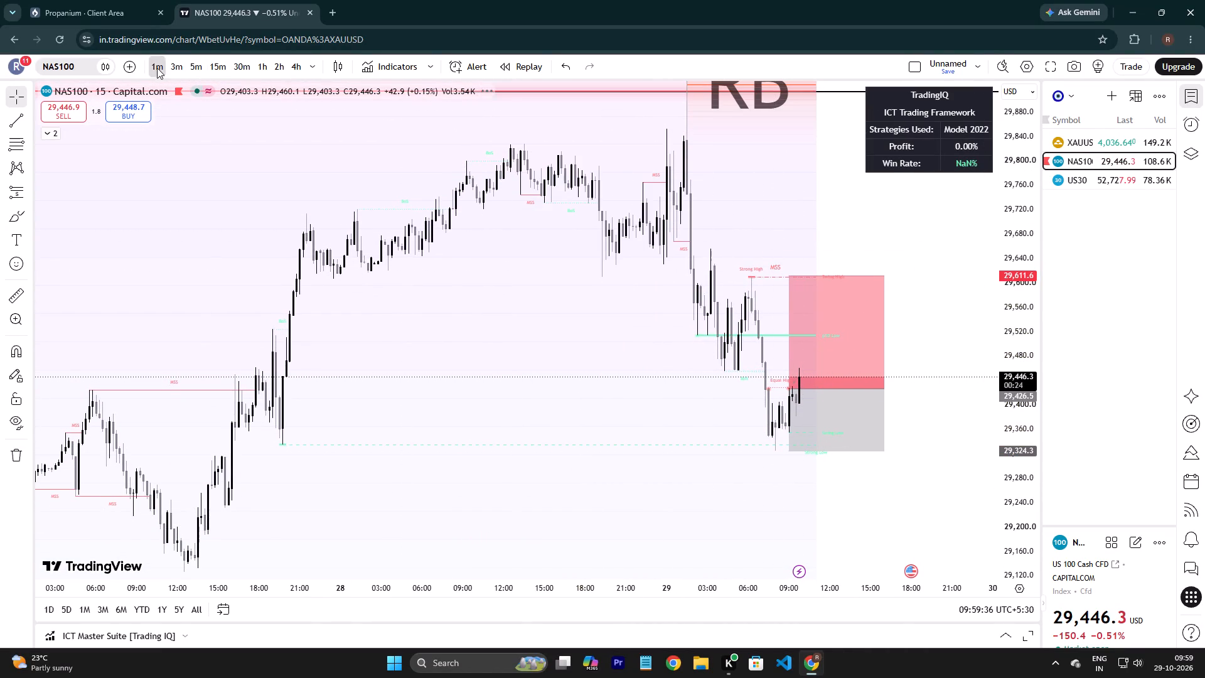
Examine the 1-minute price action from the early-morning decline up to the short position's entry area.
scroll(423, 455, down, 10)
drag(690, 427, 373, 437)
drag(398, 437, 408, 438)
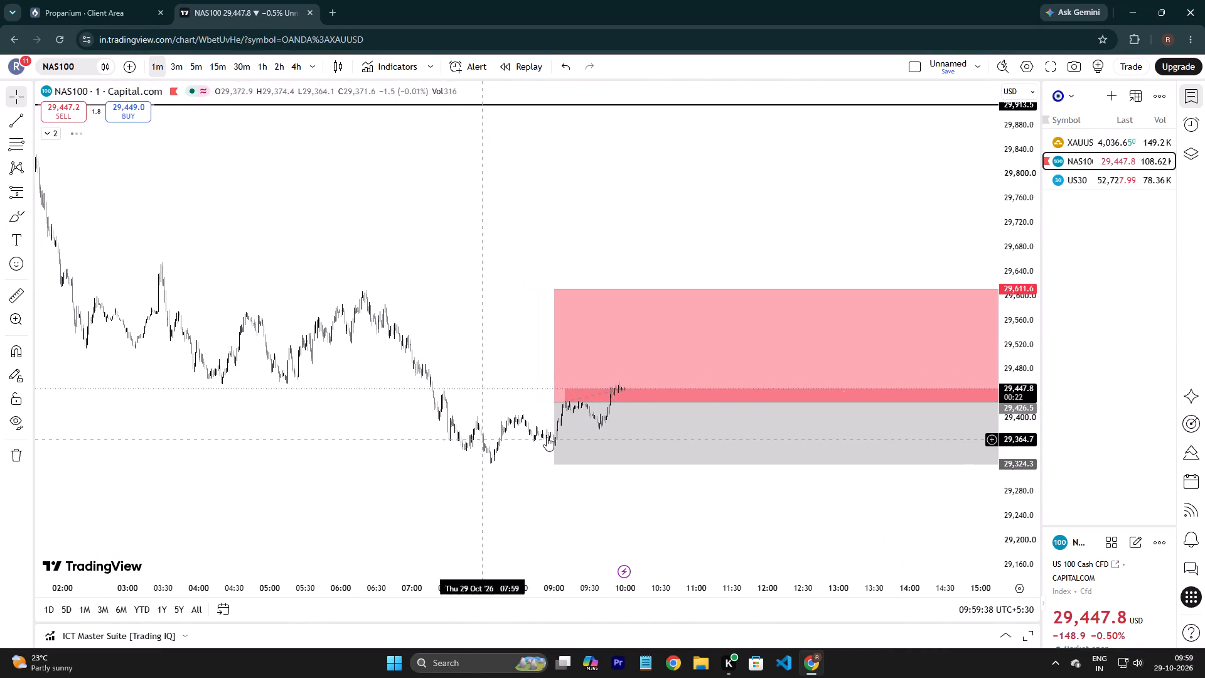
drag(1033, 402, 1007, 239)
click(1006, 232)
drag(394, 456, 400, 396)
drag(414, 337, 436, 305)
drag(437, 305, 454, 304)
drag(481, 311, 487, 313)
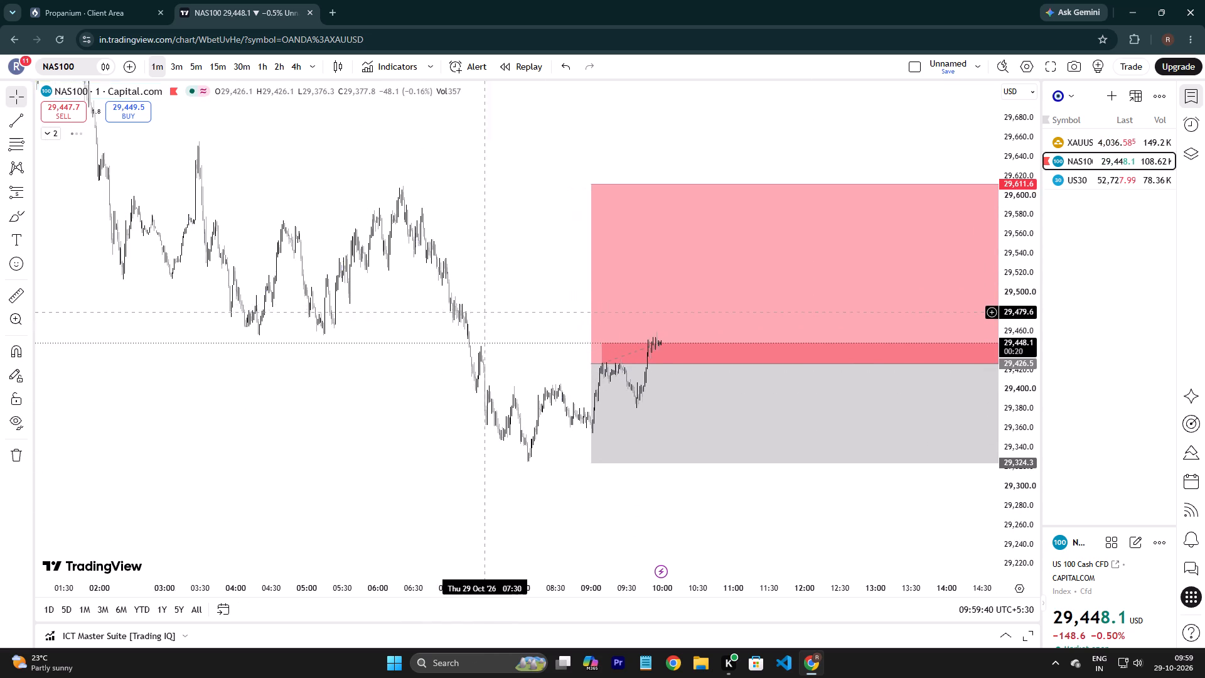
drag(487, 313, 555, 323)
click(613, 318)
drag(538, 351, 535, 359)
double_click(533, 367)
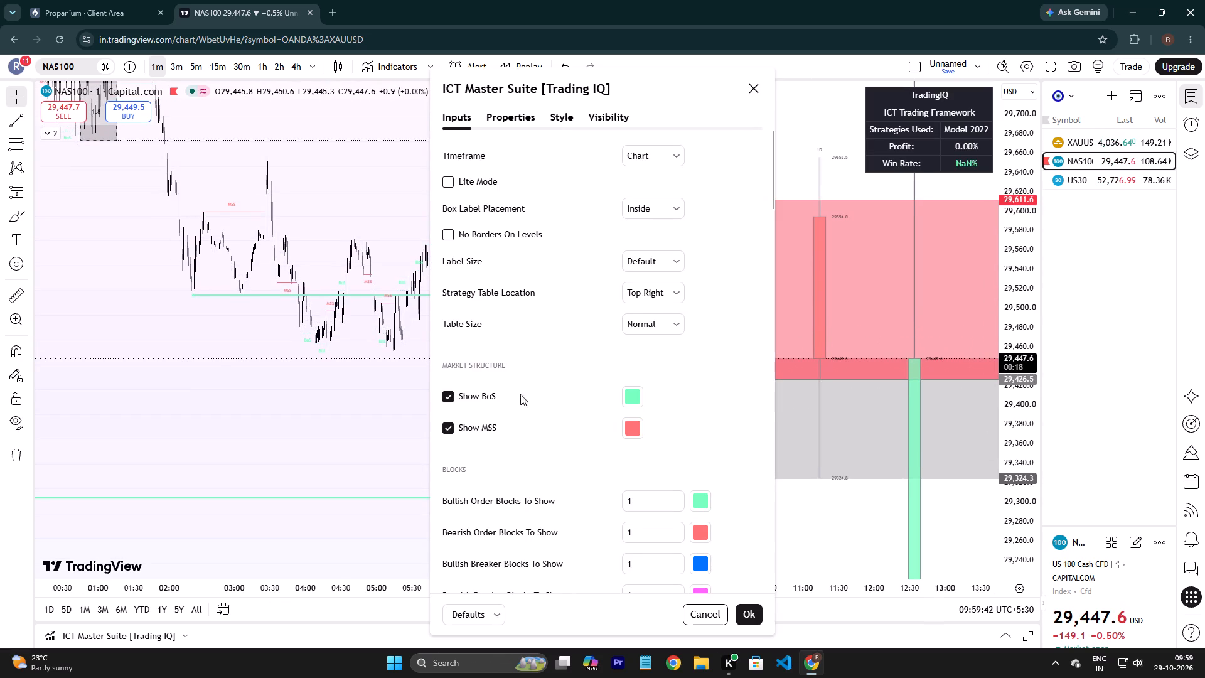
click(751, 82)
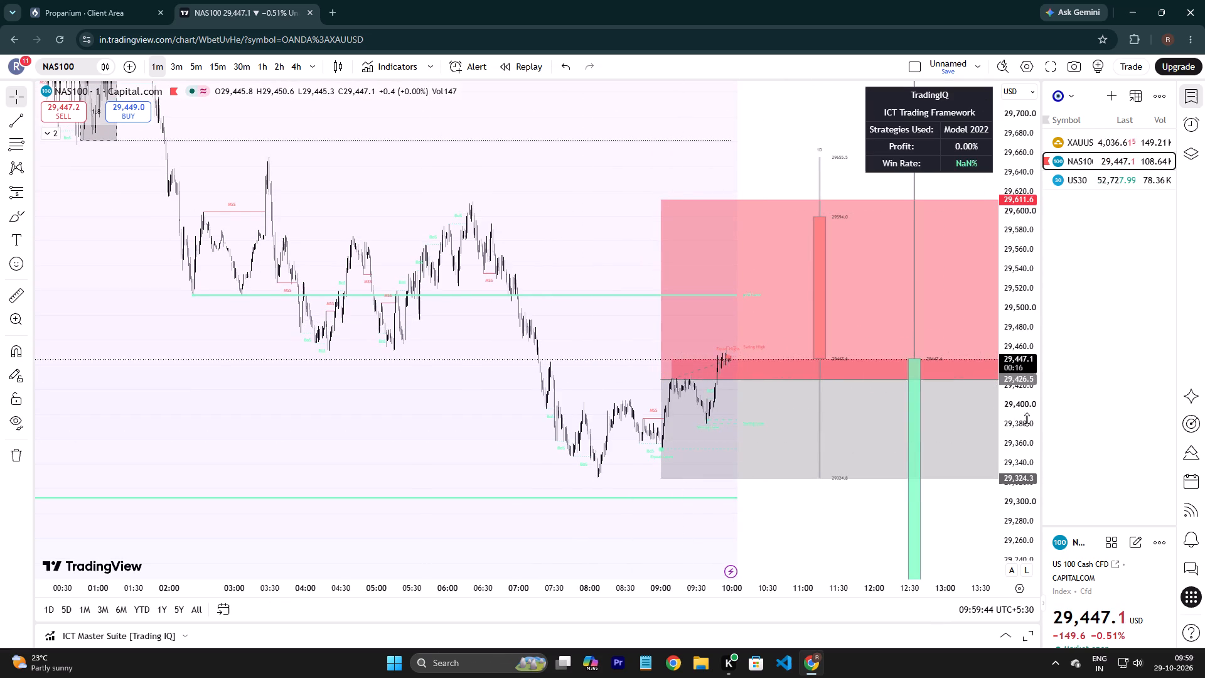
Examine the most recent 1-minute candles against the short position's entry, stop and target zones.
drag(1023, 412, 1019, 364)
double_click(1017, 354)
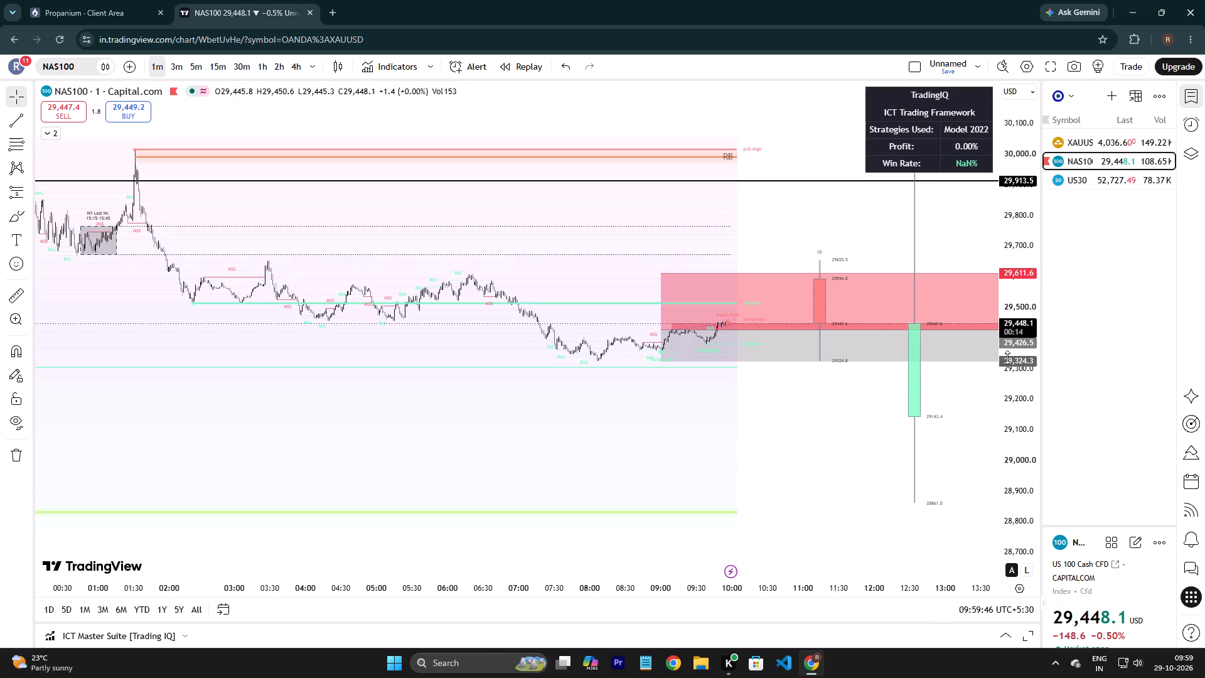
drag(1010, 380, 1000, 117)
drag(1020, 374, 1017, 187)
drag(1027, 352, 1019, 233)
drag(1019, 347, 1015, 228)
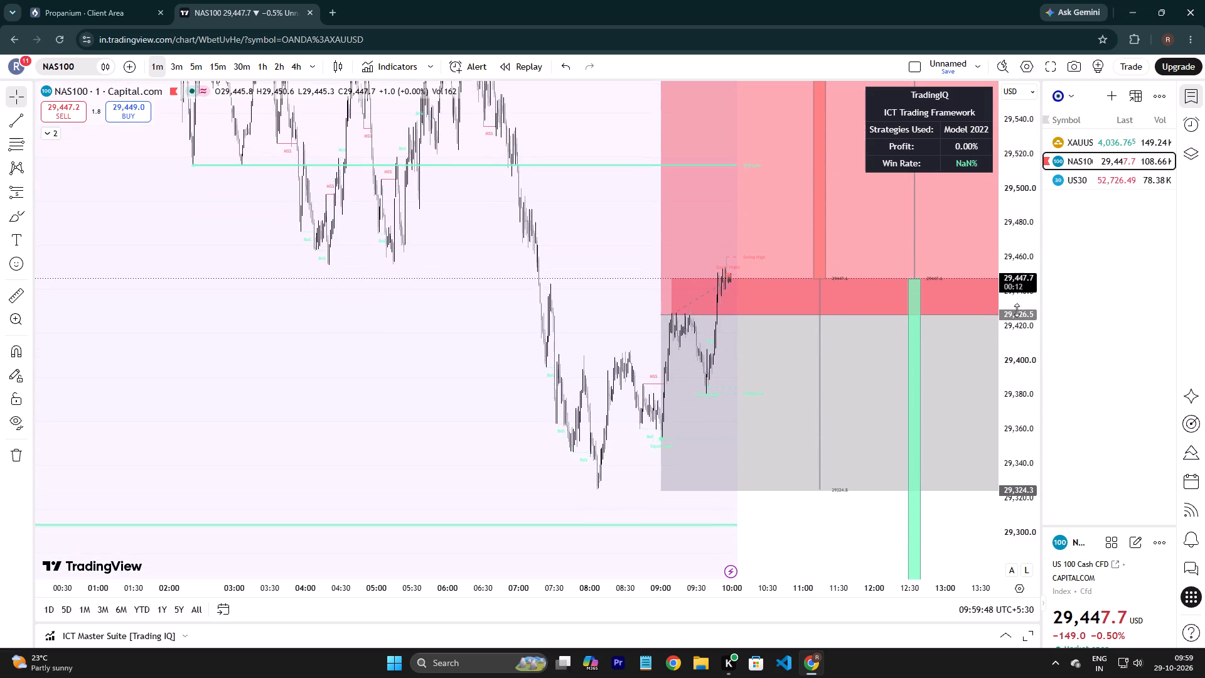
drag(1023, 329, 1015, 244)
scroll(490, 428, up, 5)
scroll(306, 449, up, 2)
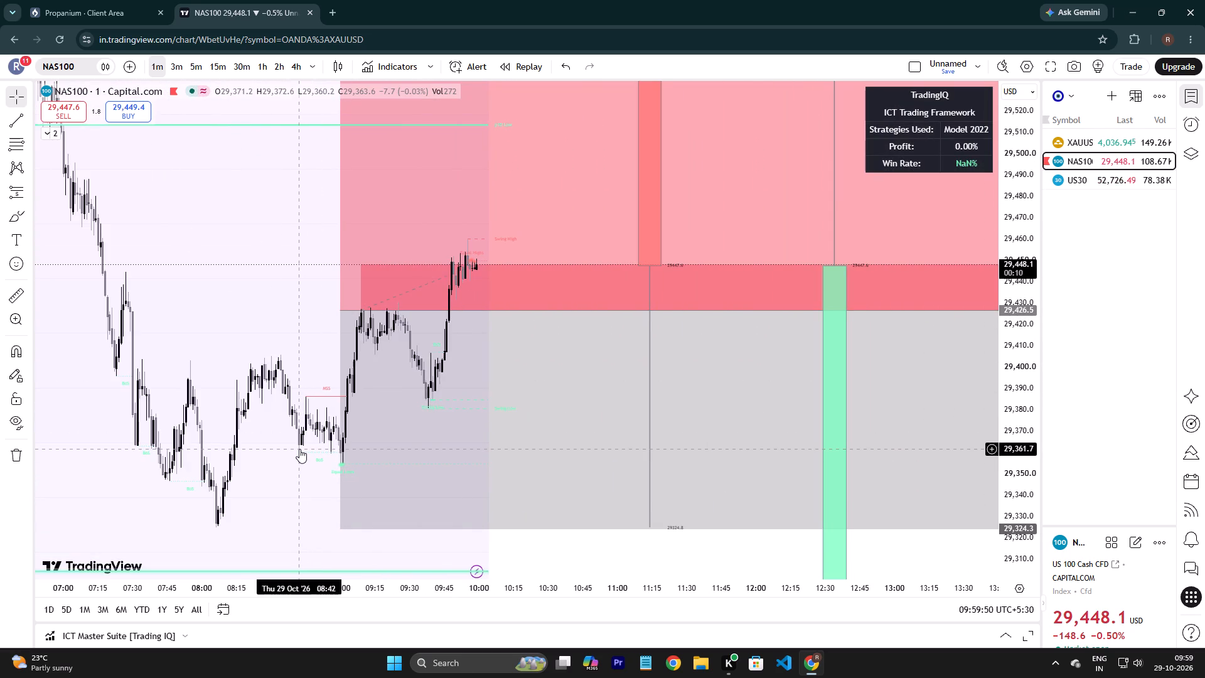
scroll(286, 433, up, 4)
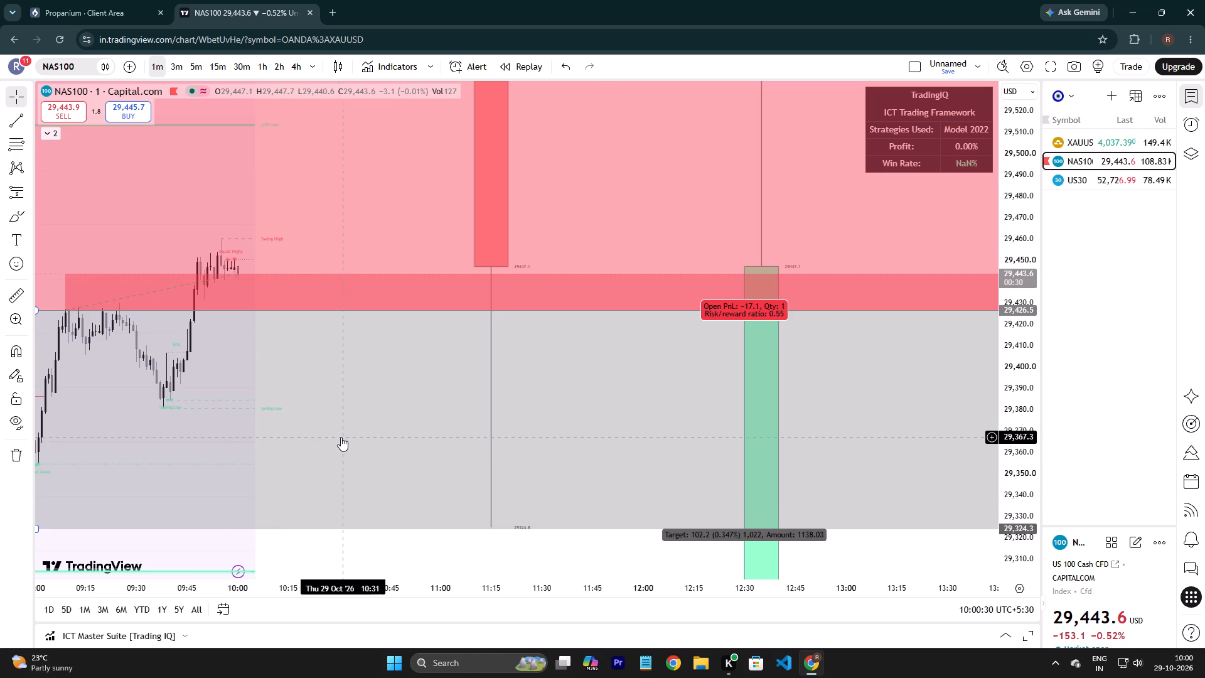
scroll(341, 437, down, 7)
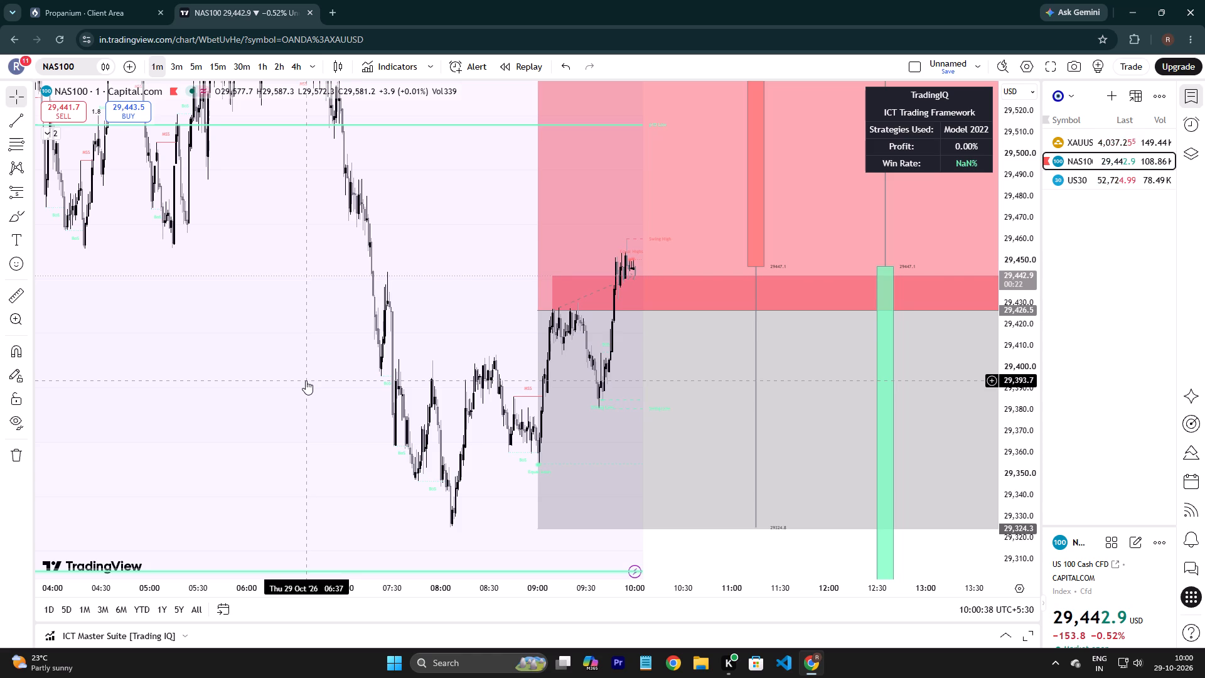
Delete the short position drawing with its red stop and grey target zones from the chart.
drag(422, 339, 261, 369)
drag(1026, 213, 957, 421)
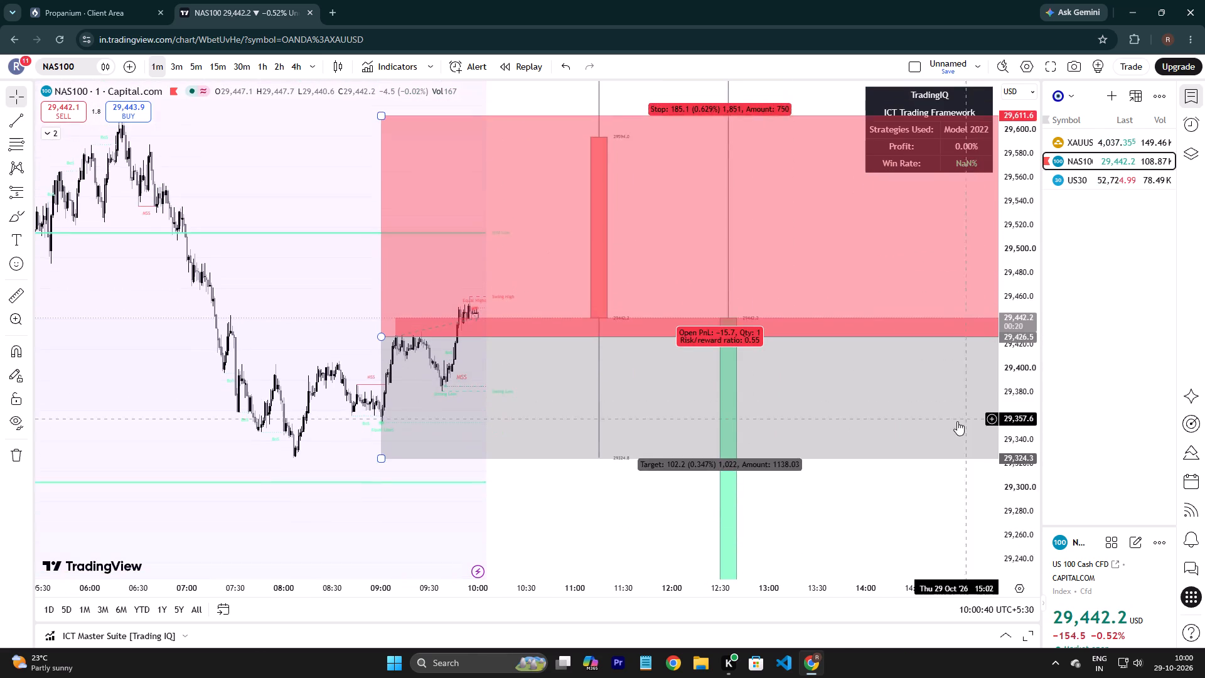
drag(957, 421, 899, 513)
scroll(768, 544, down, 10)
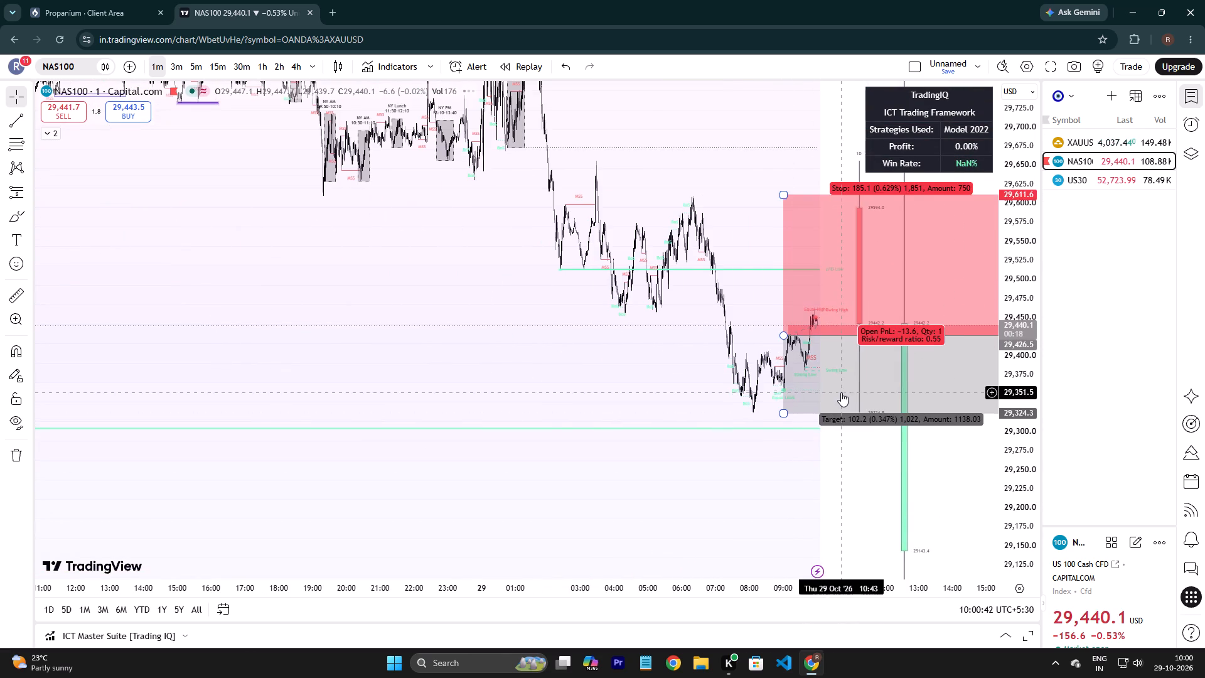
click(843, 393)
click(813, 109)
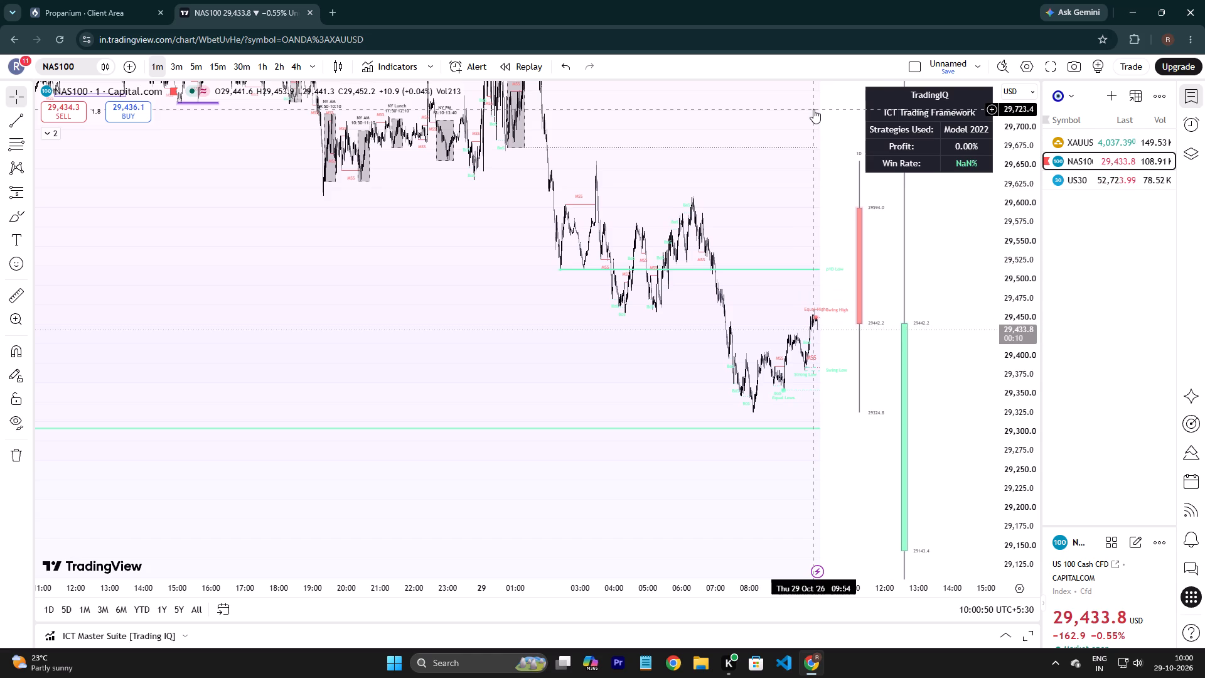
Switch to the Propanium client area and reload the Two-Step Phase 1 challenge page to check the account metrics.
drag(110, 0, 104, 0)
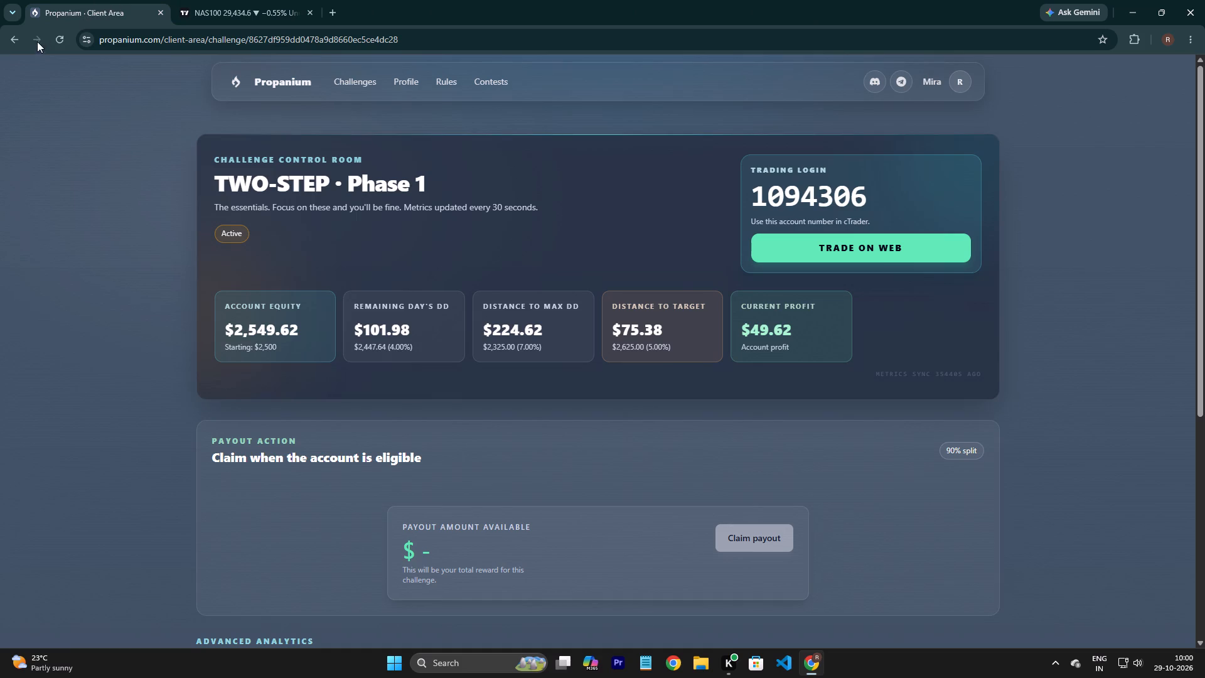
click(56, 43)
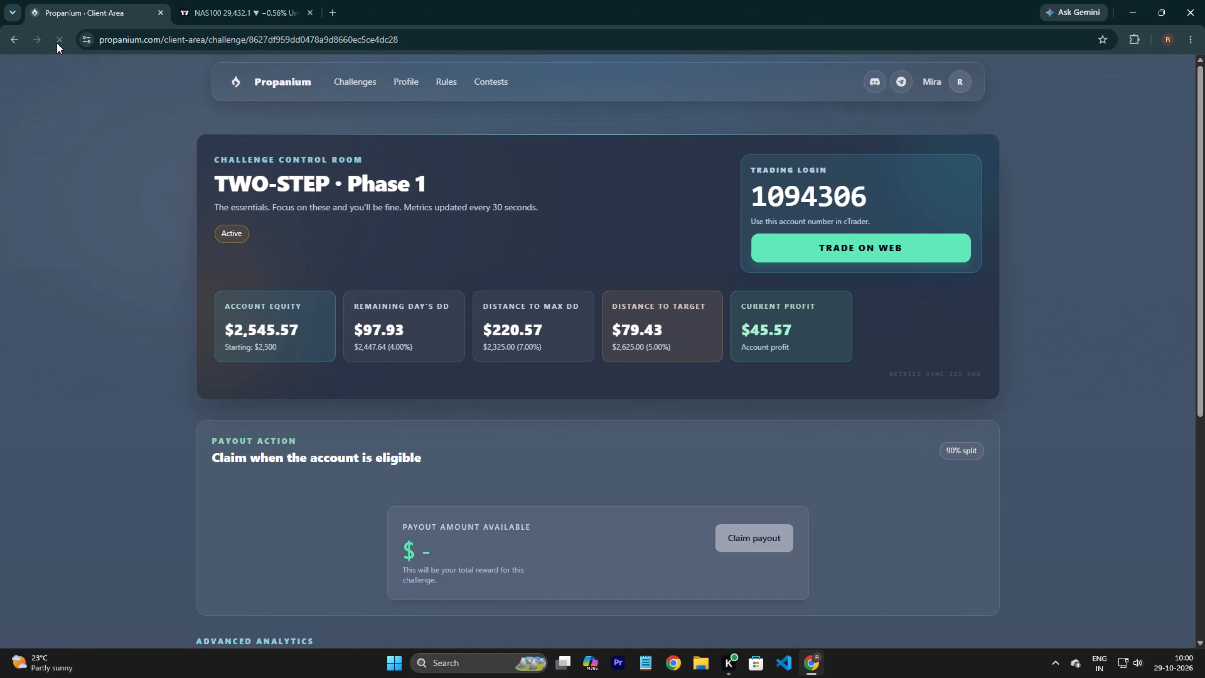
Return to the NAS100 chart and examine the 1-minute swings between 07:00 and 10:00.
click(230, 0)
scroll(641, 409, up, 8)
scroll(938, 360, up, 8)
drag(1026, 375, 1017, 142)
drag(547, 403, 638, 417)
drag(649, 418, 723, 422)
drag(758, 422, 810, 424)
click(810, 424)
drag(501, 469, 514, 476)
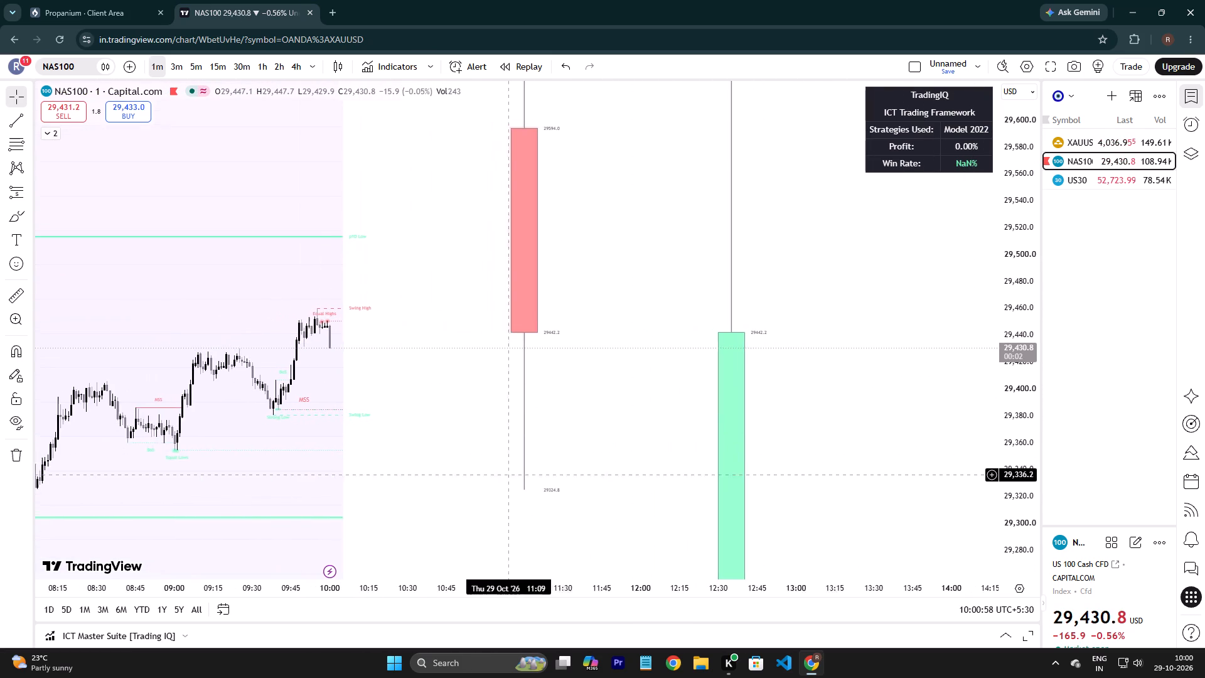
drag(514, 476, 567, 482)
drag(570, 482, 614, 482)
drag(650, 480, 661, 480)
drag(663, 480, 677, 480)
scroll(602, 472, down, 1)
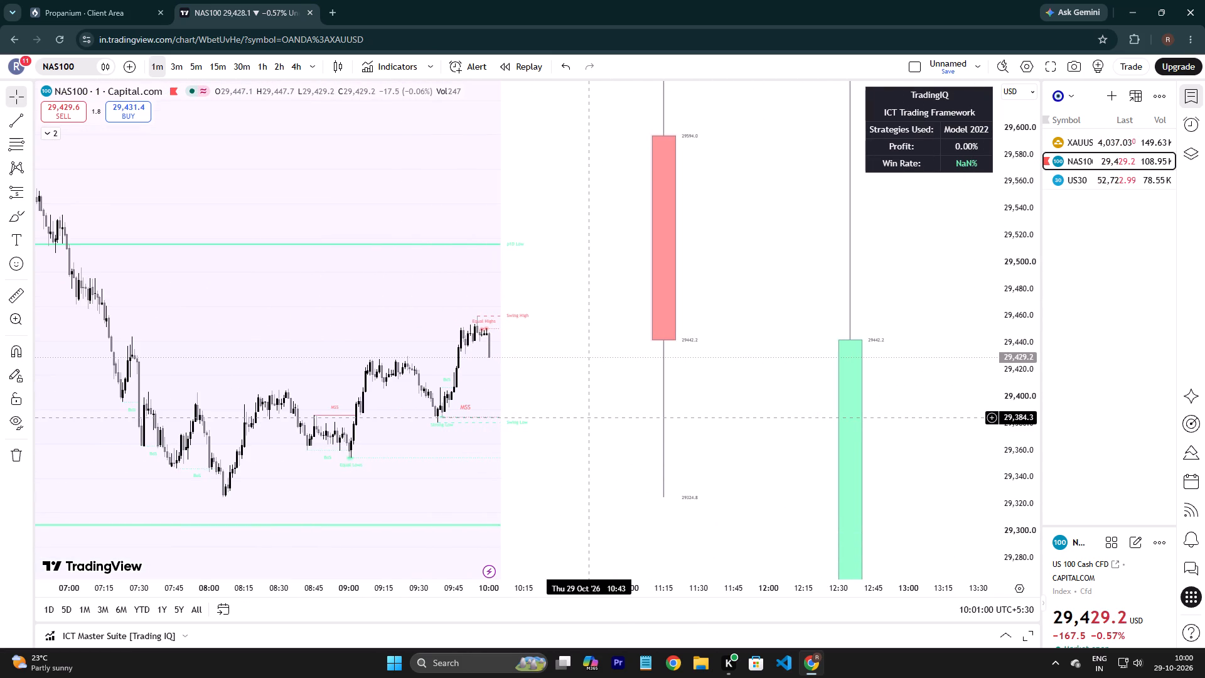
scroll(589, 414, down, 1)
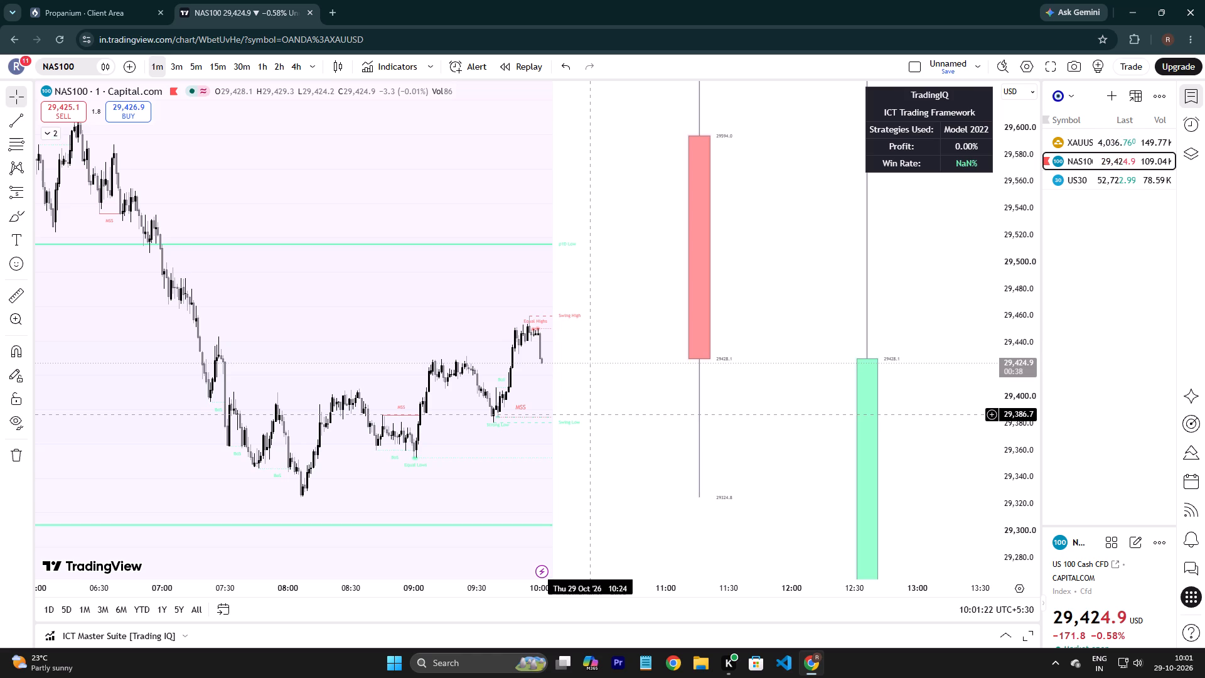
Draw a horizontal trend line at about 29,432 from the 09:51 candle to 10:01, below the recent highs.
drag(629, 526, 631, 460)
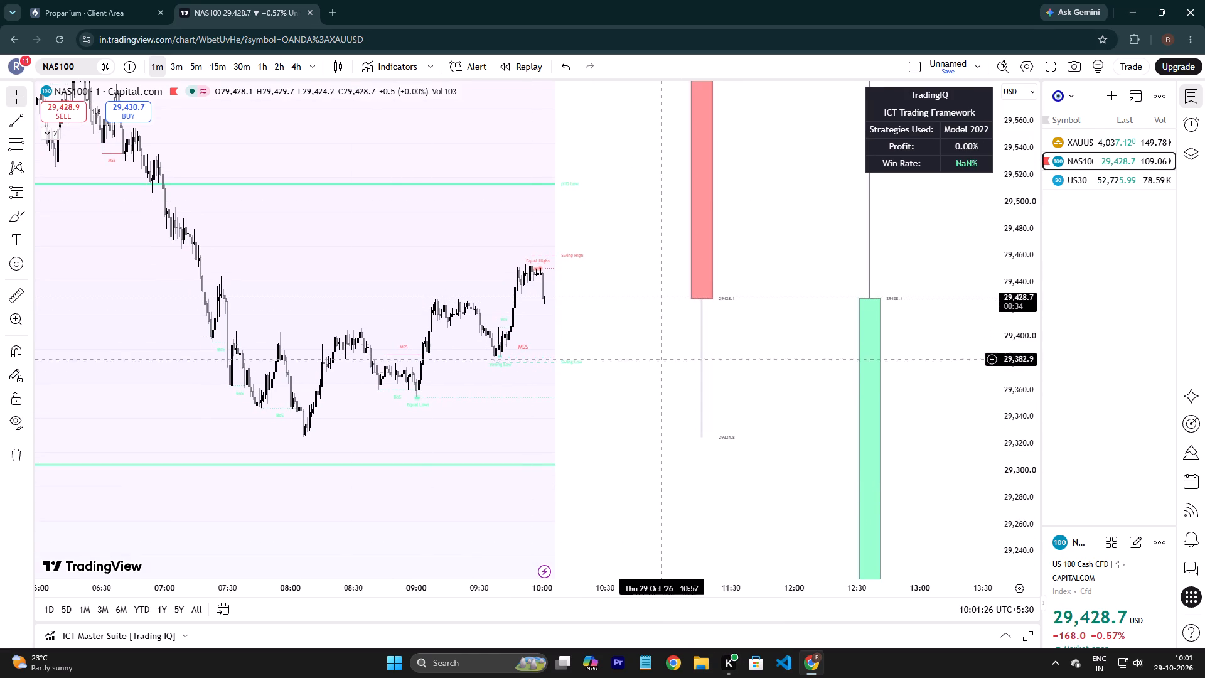
drag(614, 402, 780, 425)
scroll(785, 424, up, 8)
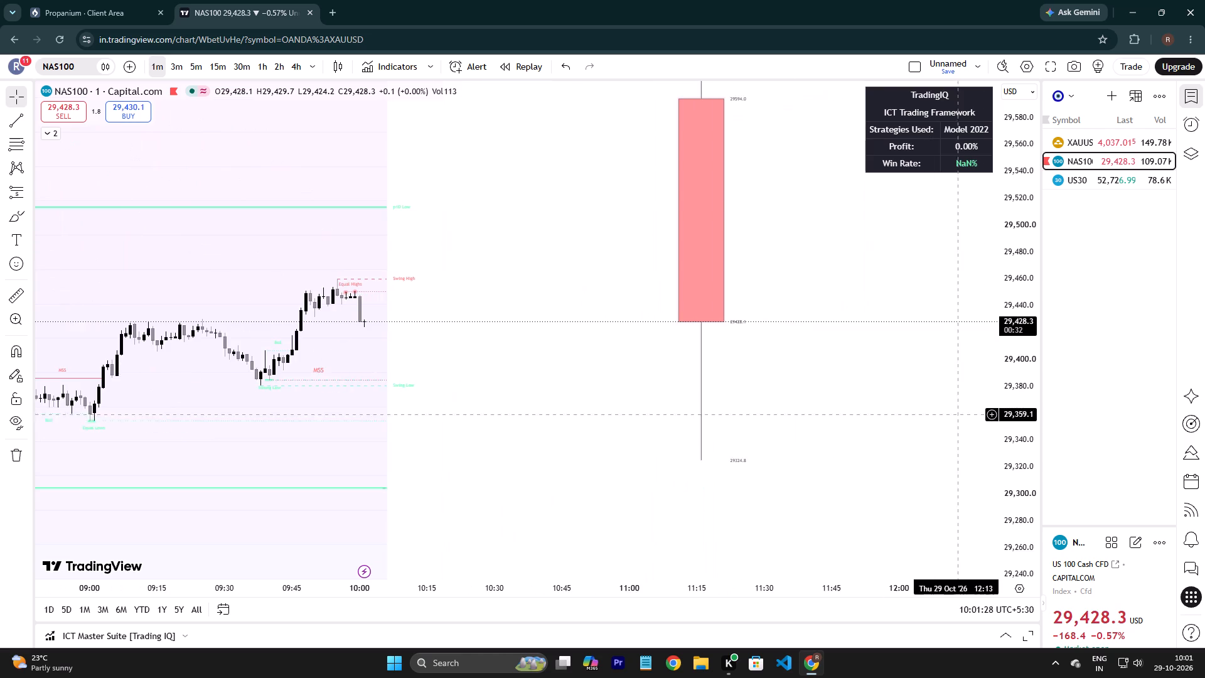
drag(1019, 417, 1046, 41)
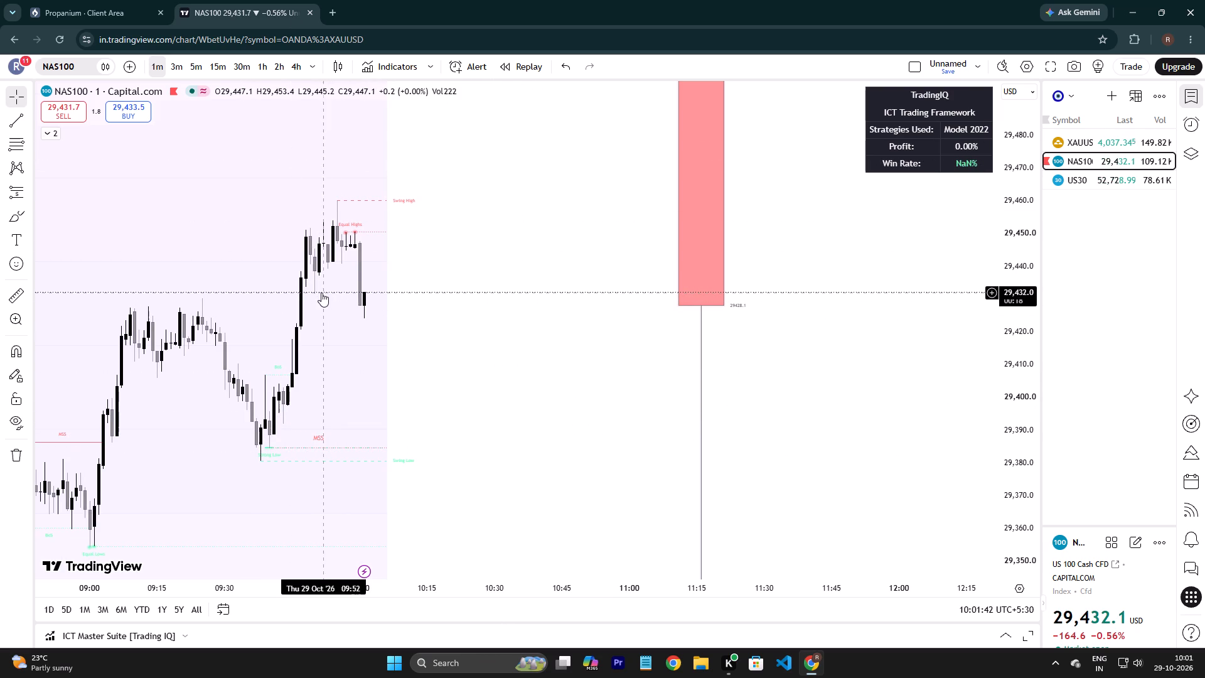
click(8, 116)
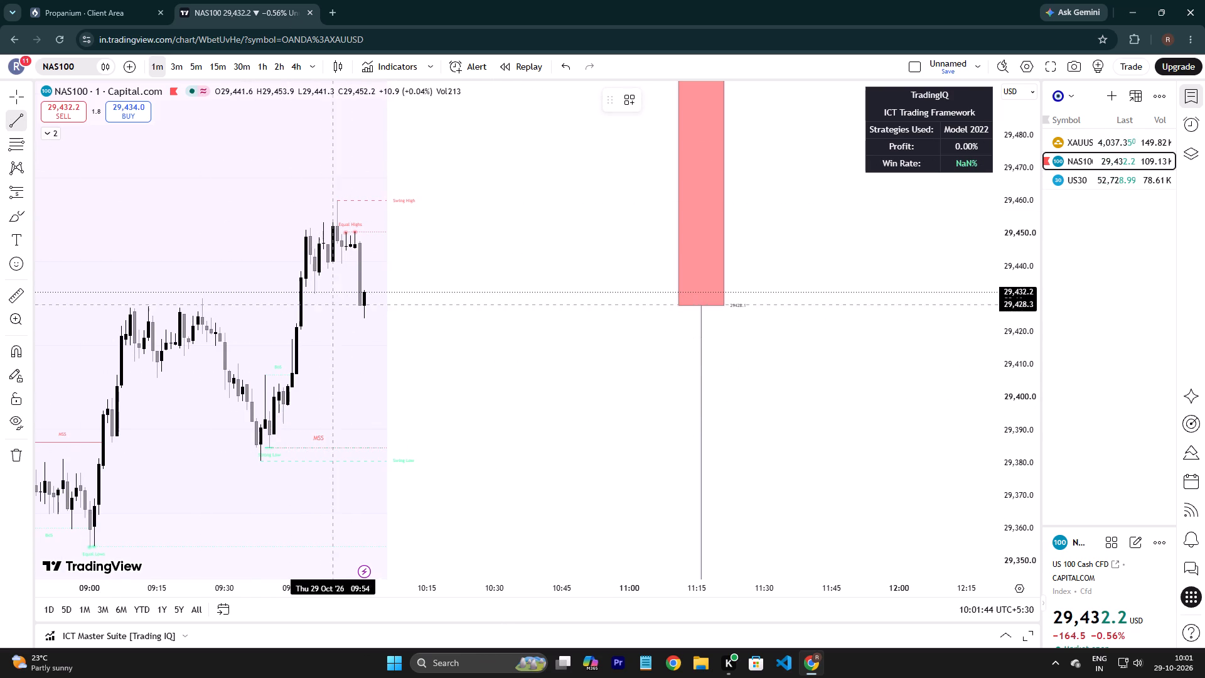
click(318, 293)
drag(318, 293, 358, 295)
click(358, 295)
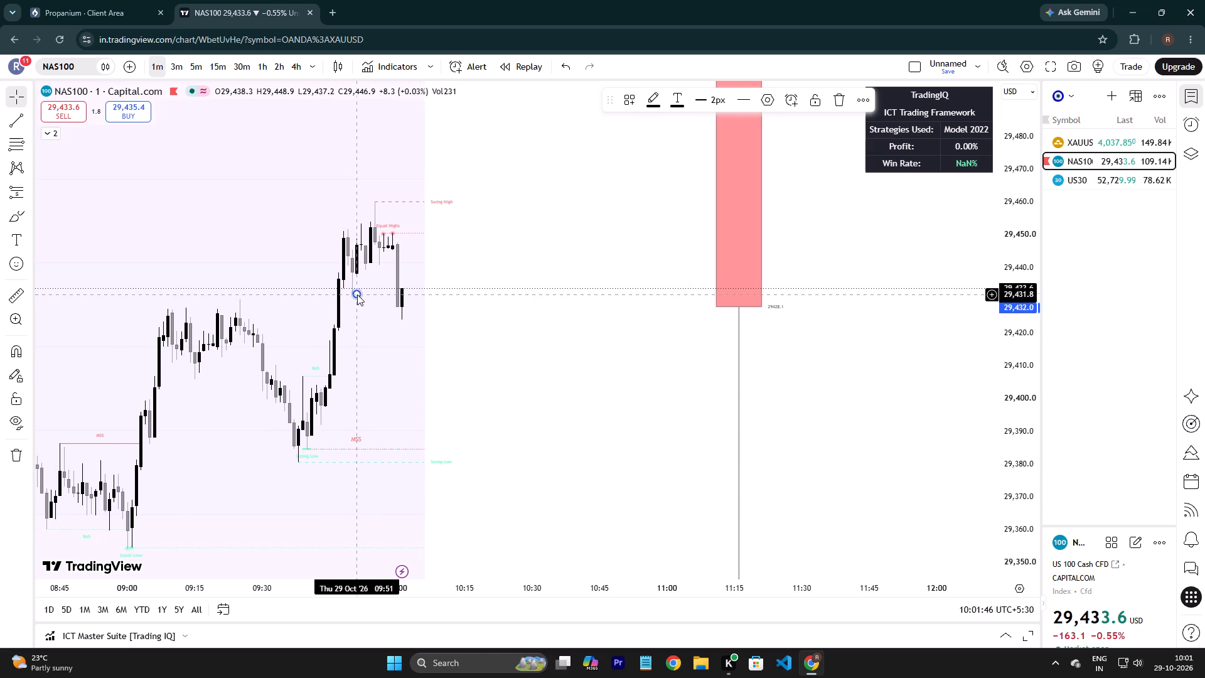
drag(357, 294, 418, 294)
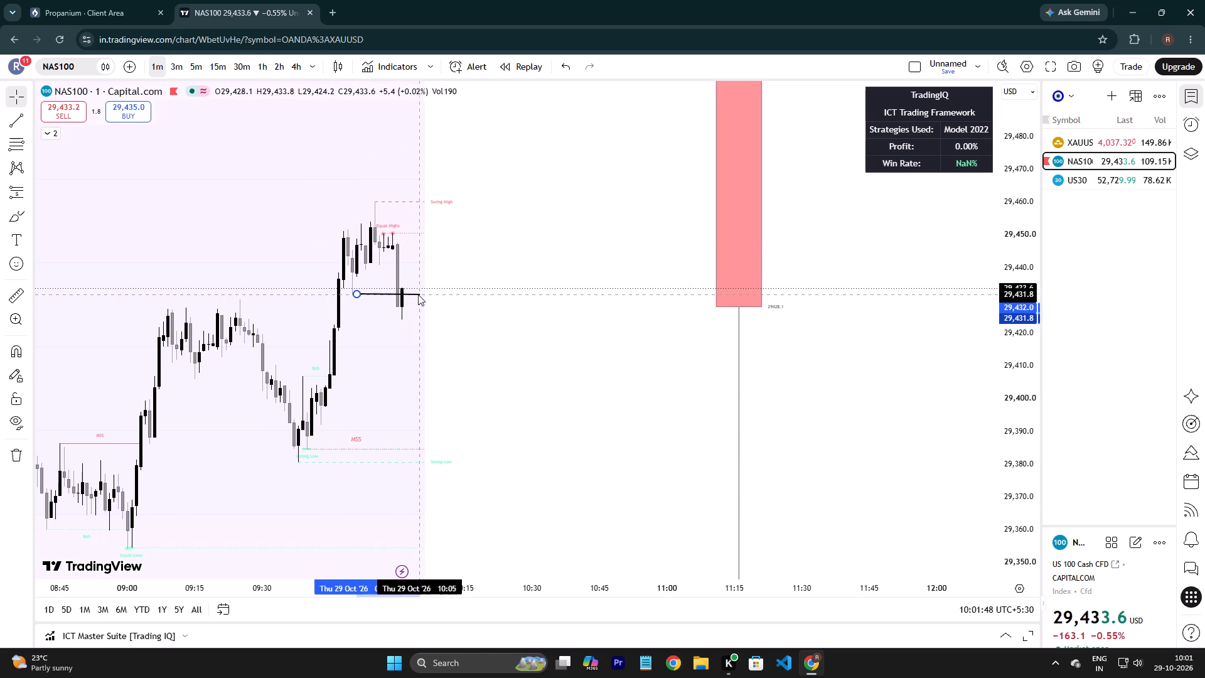
drag(418, 294, 400, 294)
click(399, 294)
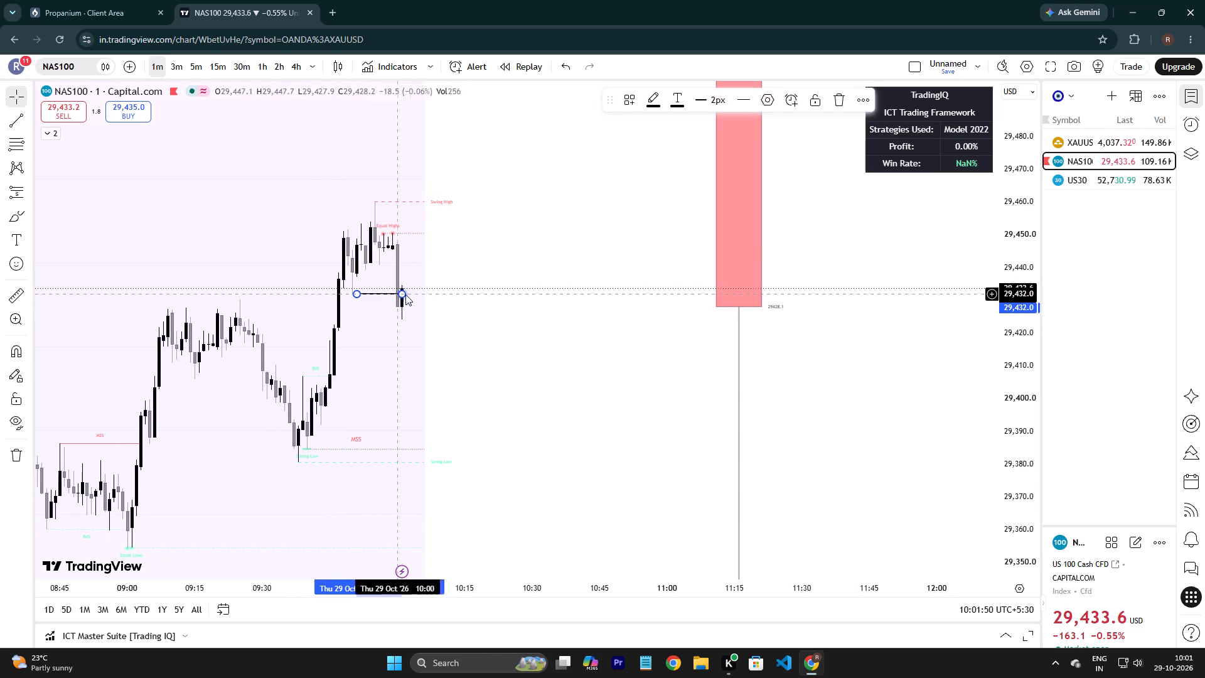
click(505, 301)
Extend the trend line's starting end slightly earlier to the pullback low, keeping it level near 29,432.
drag(356, 294, 346, 296)
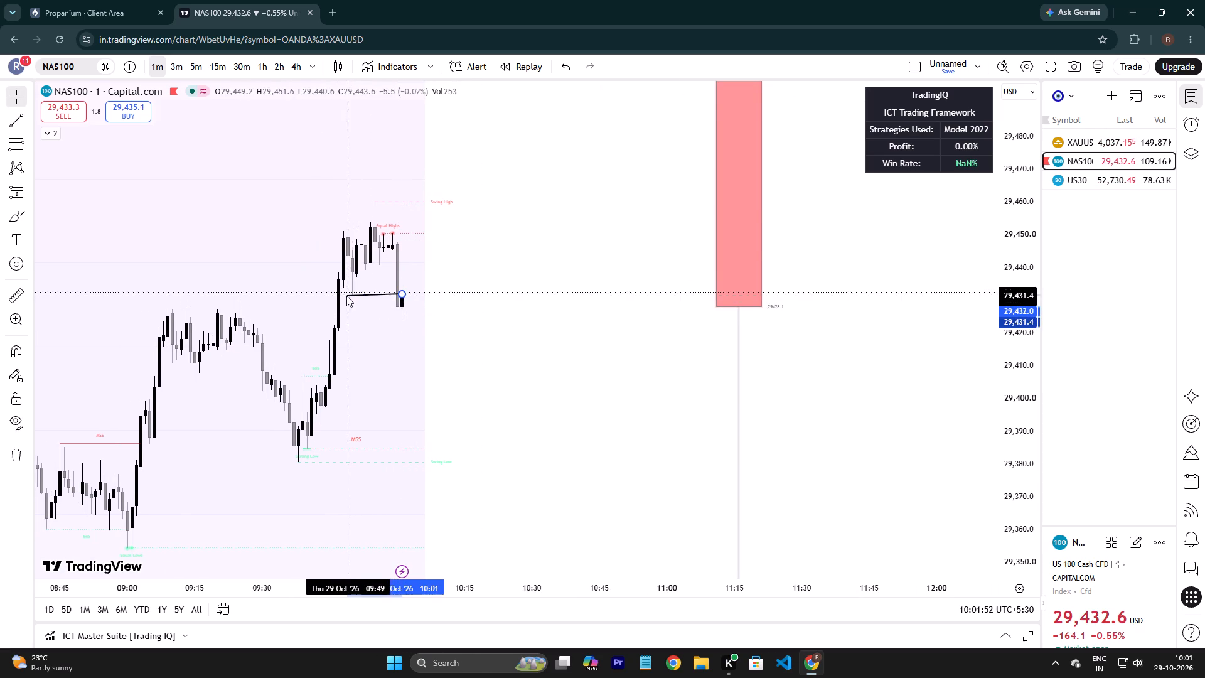
drag(346, 296, 343, 296)
drag(343, 296, 352, 294)
click(352, 329)
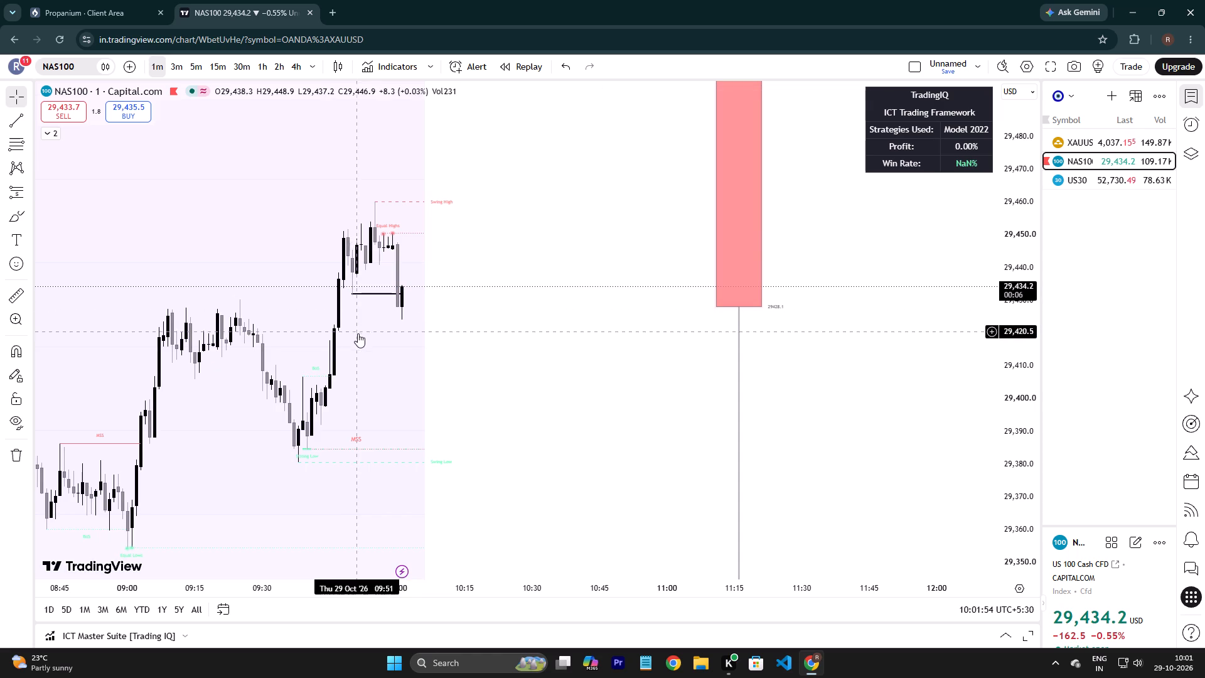
Examine the NAS100 1-minute price action back to the 28 October session and around the latest candles near the 29,432 trend line.
drag(543, 331, 543, 300)
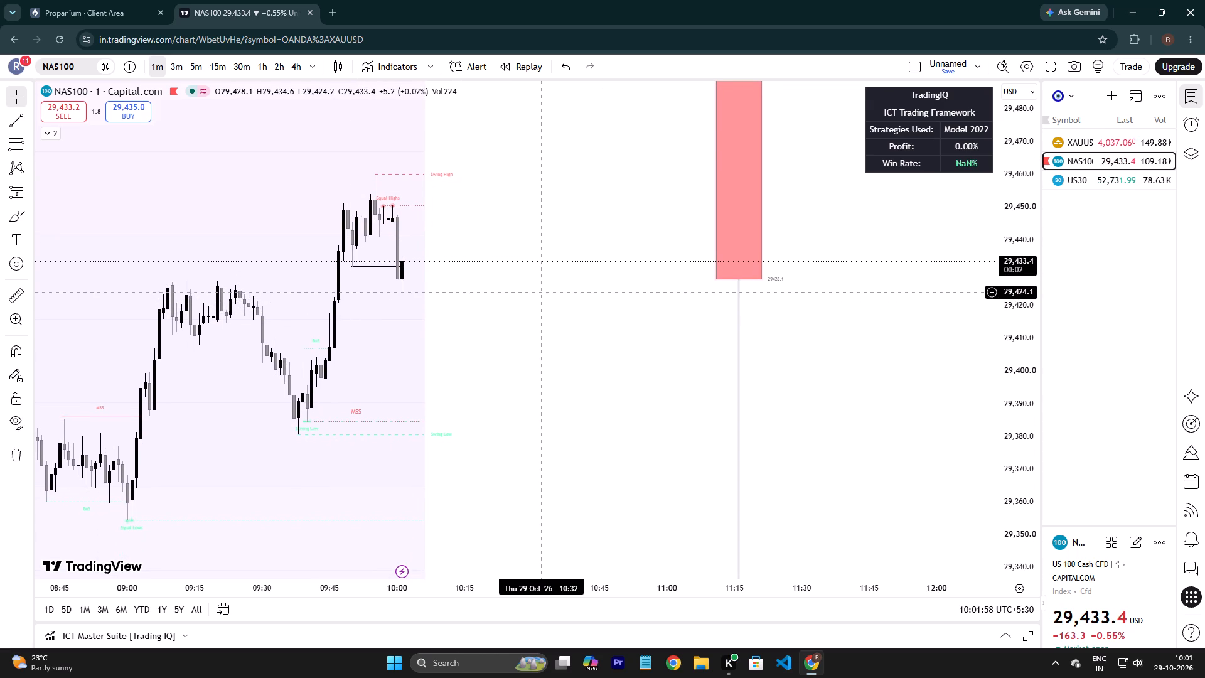
scroll(537, 291, down, 2)
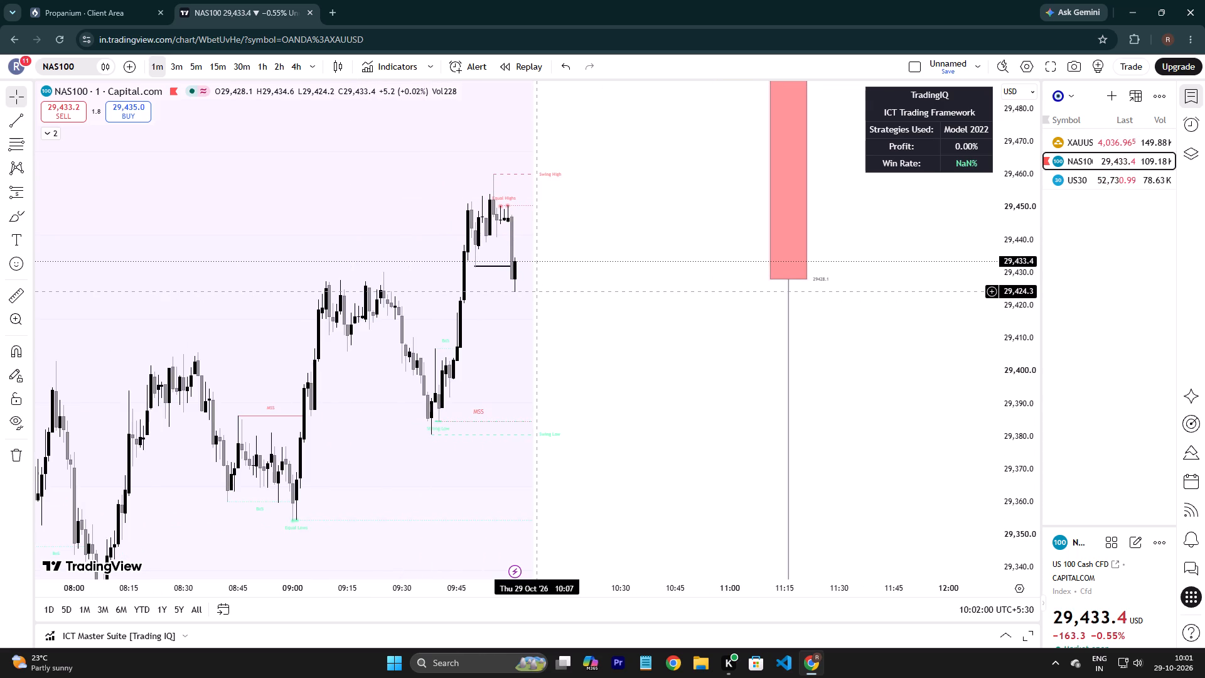
scroll(538, 291, down, 5)
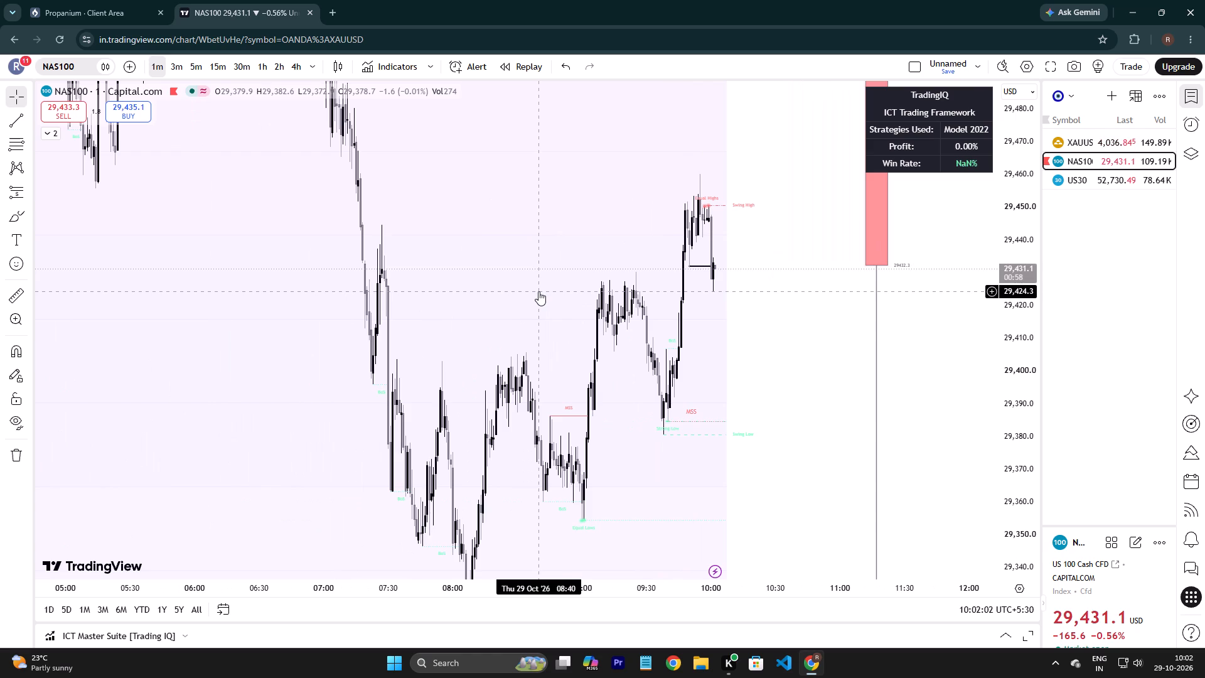
scroll(538, 291, down, 20)
scroll(538, 291, down, 5)
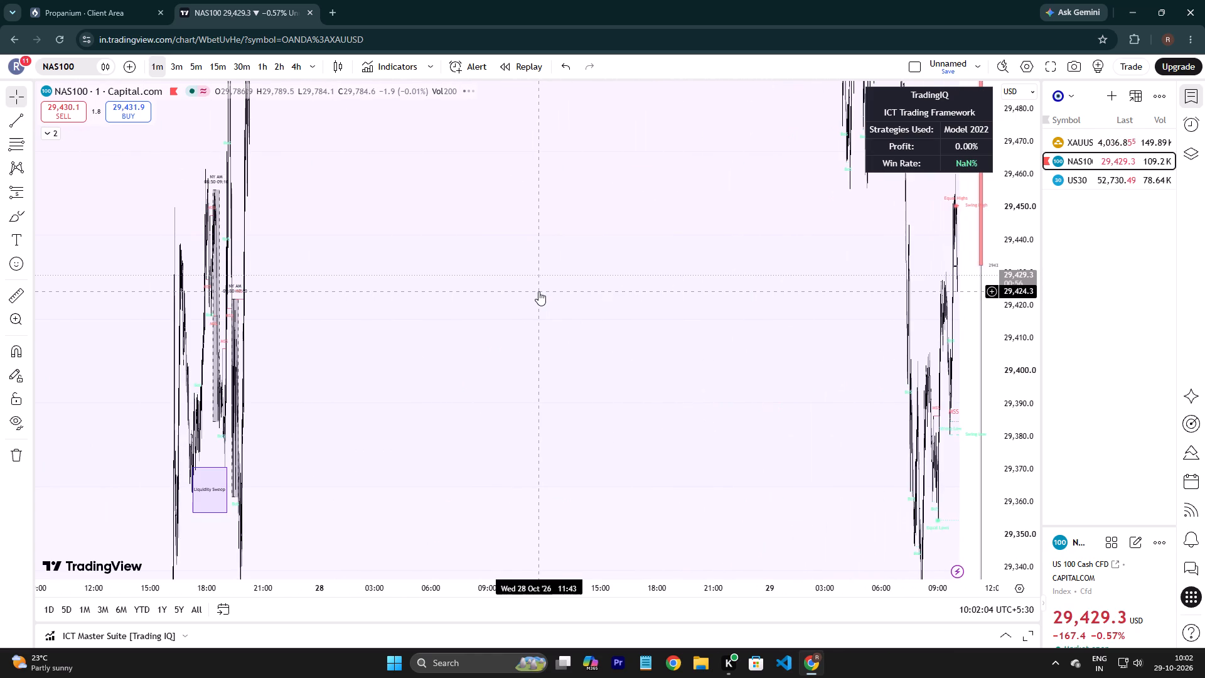
click(538, 291)
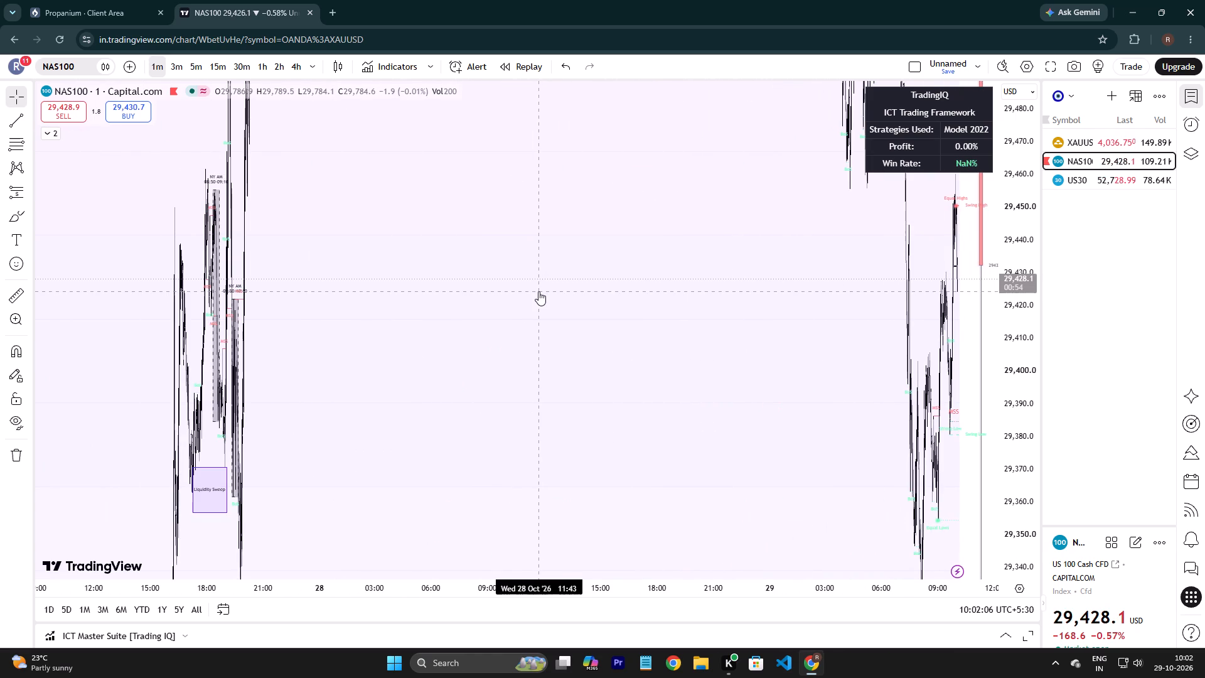
scroll(589, 306, up, 2)
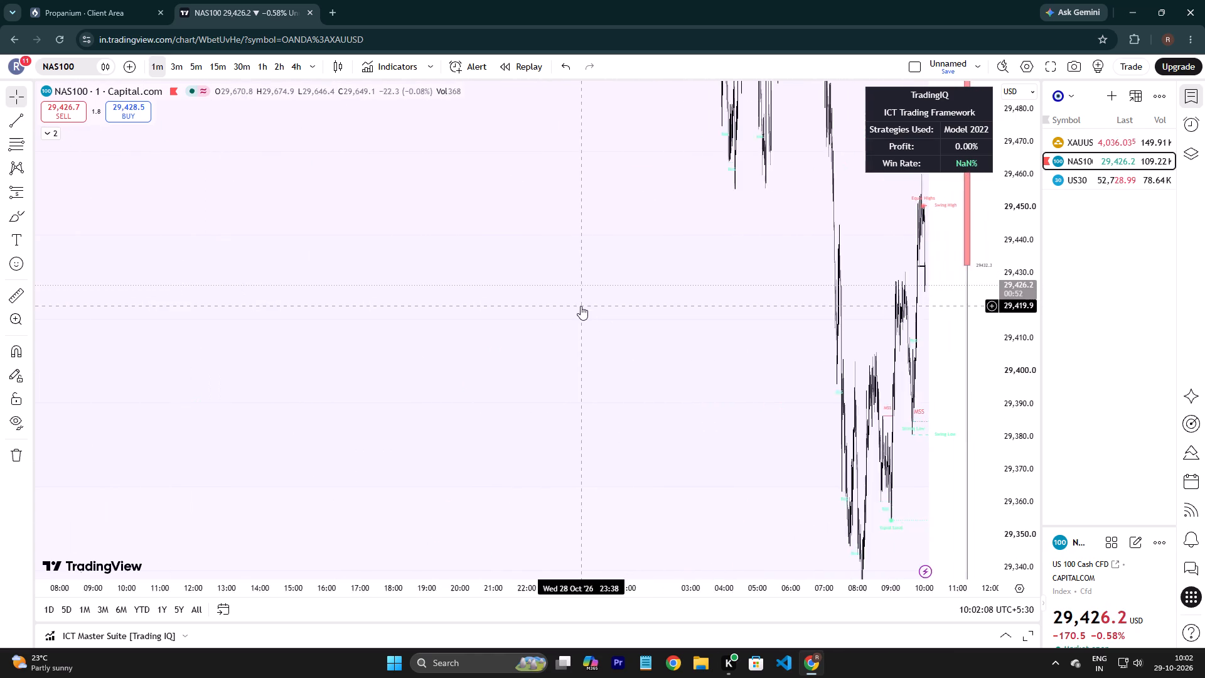
scroll(581, 306, up, 20)
scroll(581, 306, up, 6)
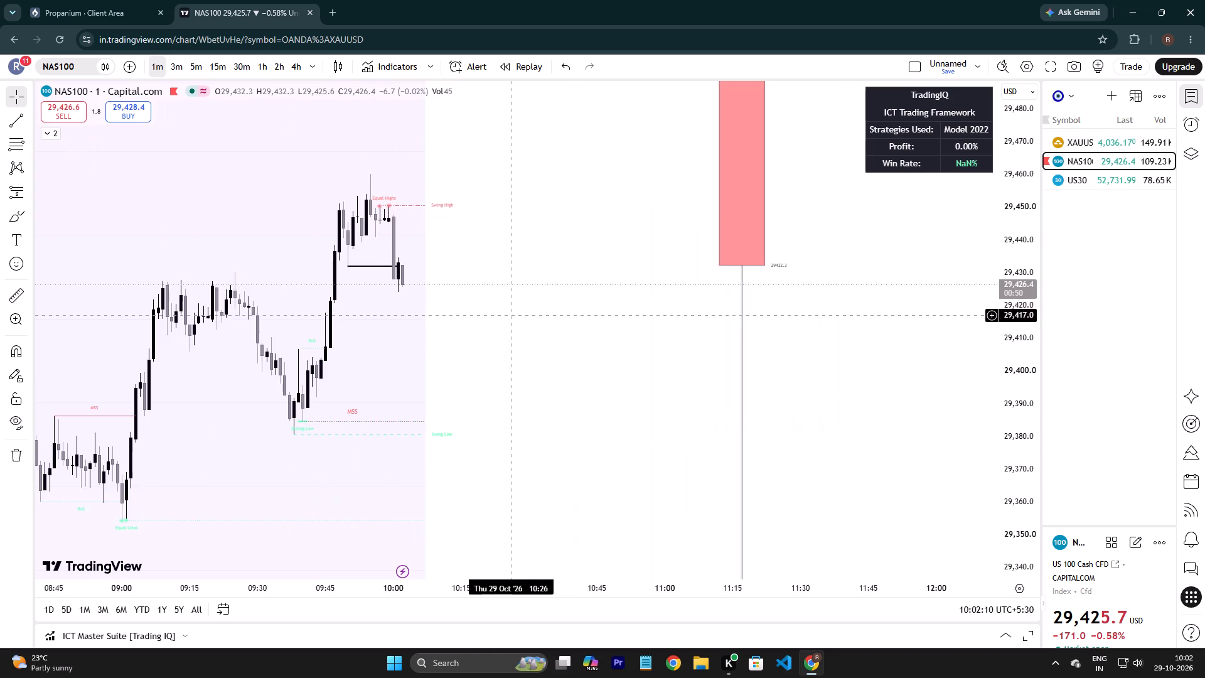
drag(507, 315, 776, 293)
scroll(741, 293, up, 5)
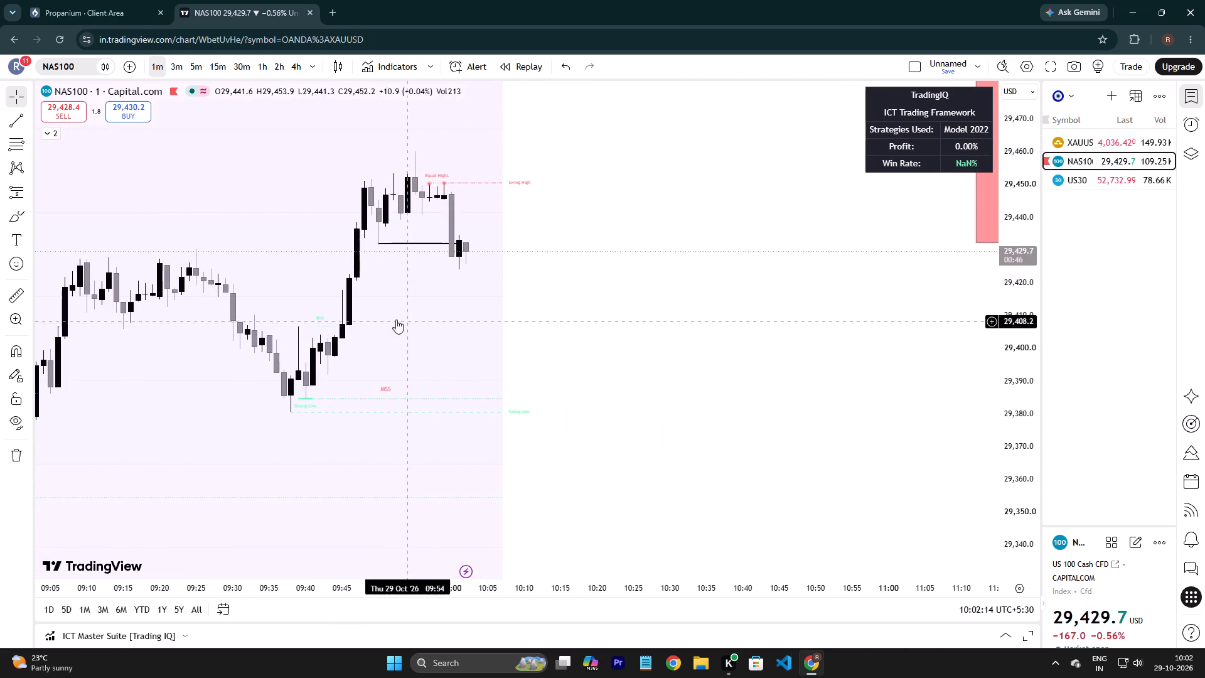
scroll(543, 333, down, 7)
drag(756, 303, 759, 311)
drag(761, 315, 768, 355)
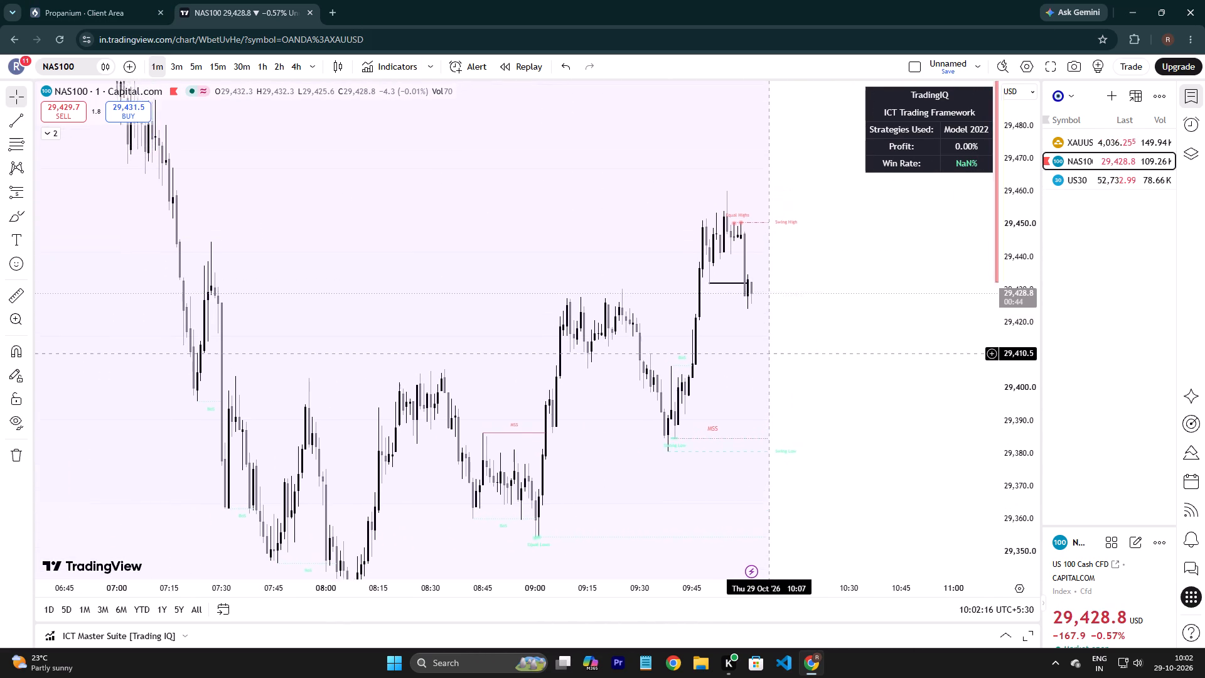
drag(768, 355, 547, 320)
double_click(547, 320)
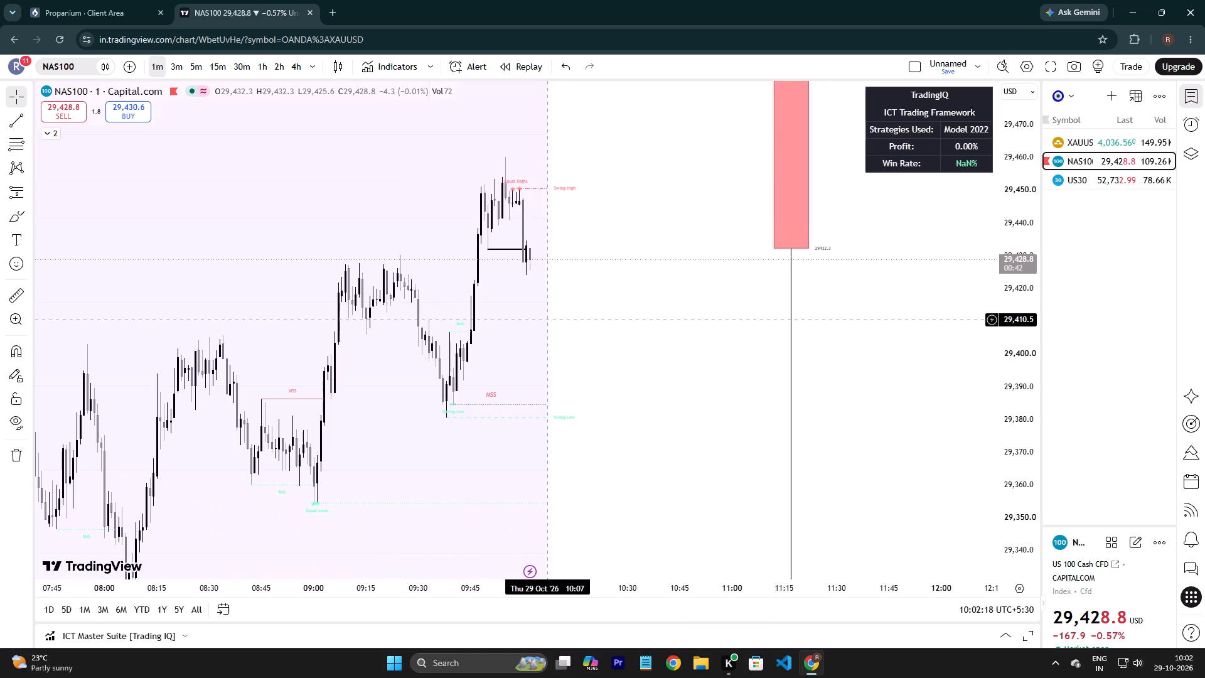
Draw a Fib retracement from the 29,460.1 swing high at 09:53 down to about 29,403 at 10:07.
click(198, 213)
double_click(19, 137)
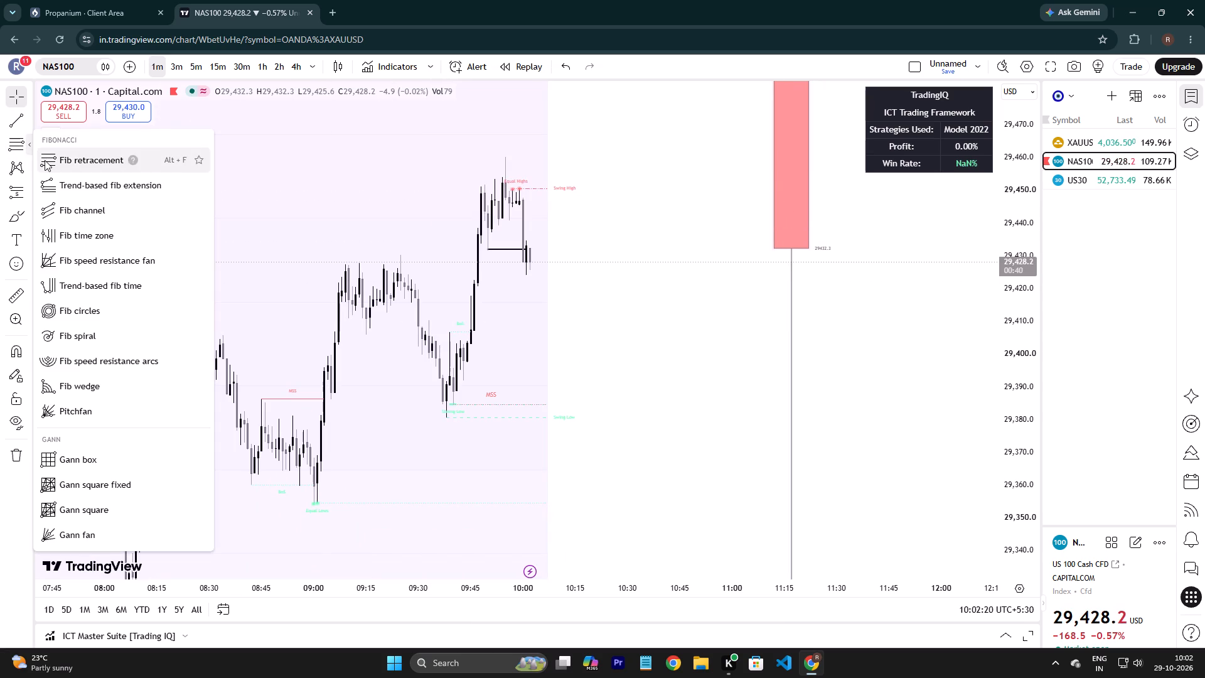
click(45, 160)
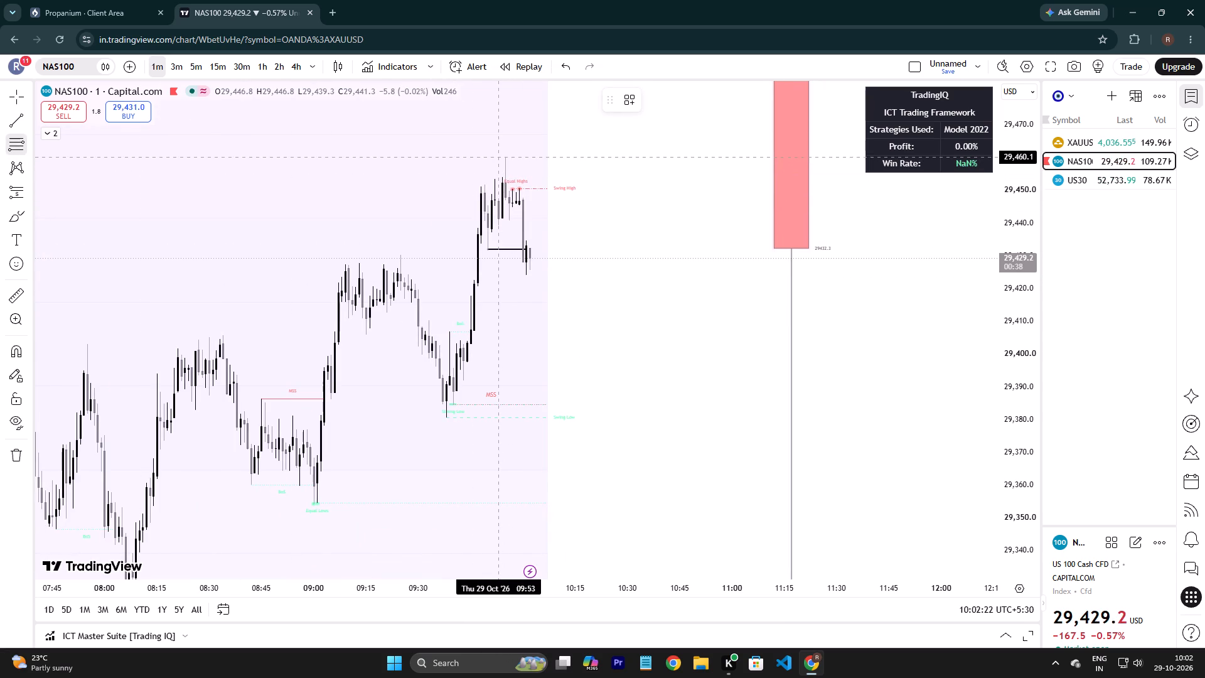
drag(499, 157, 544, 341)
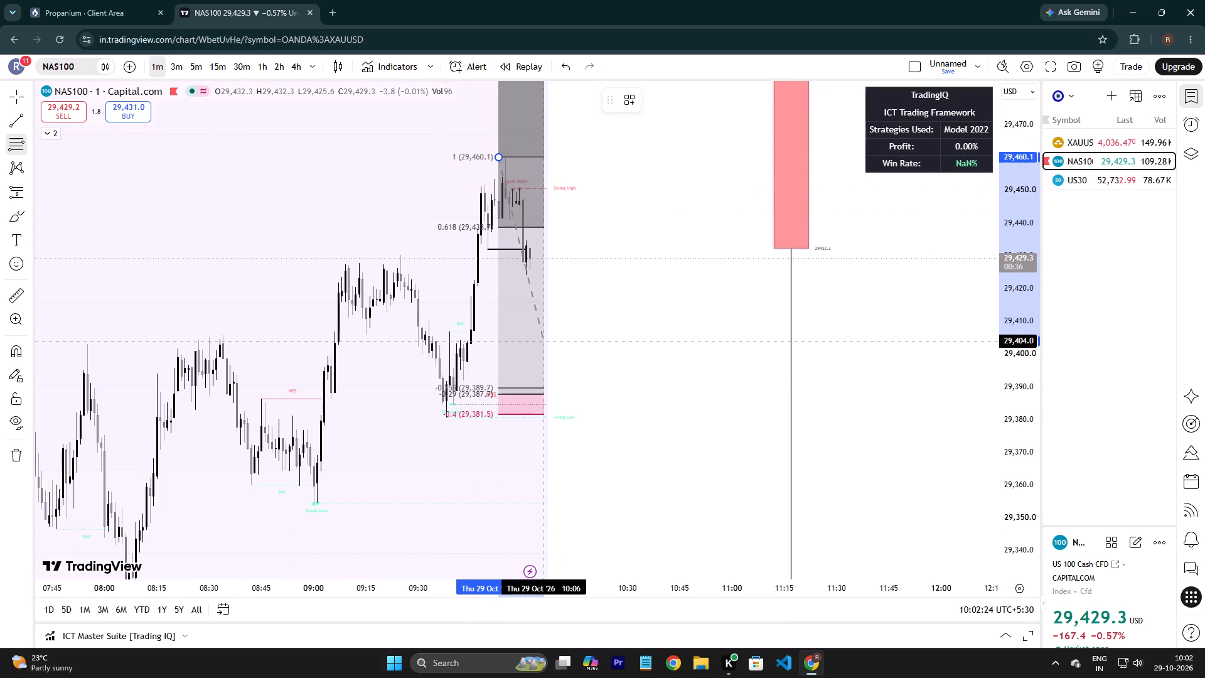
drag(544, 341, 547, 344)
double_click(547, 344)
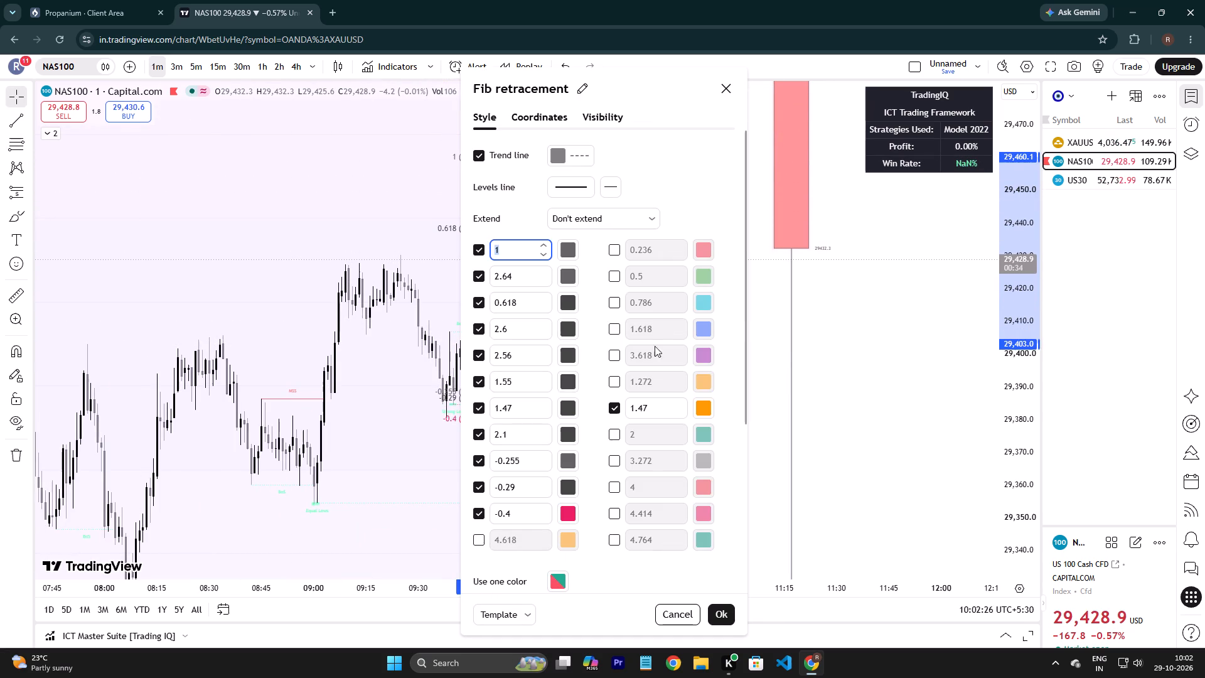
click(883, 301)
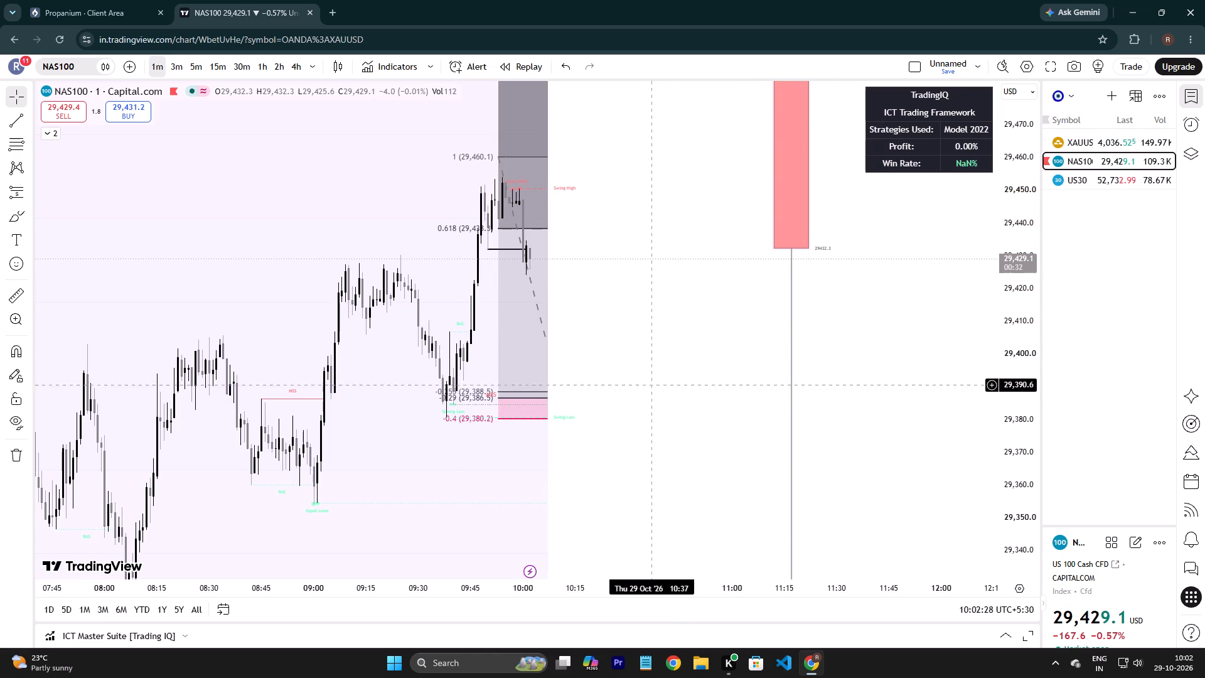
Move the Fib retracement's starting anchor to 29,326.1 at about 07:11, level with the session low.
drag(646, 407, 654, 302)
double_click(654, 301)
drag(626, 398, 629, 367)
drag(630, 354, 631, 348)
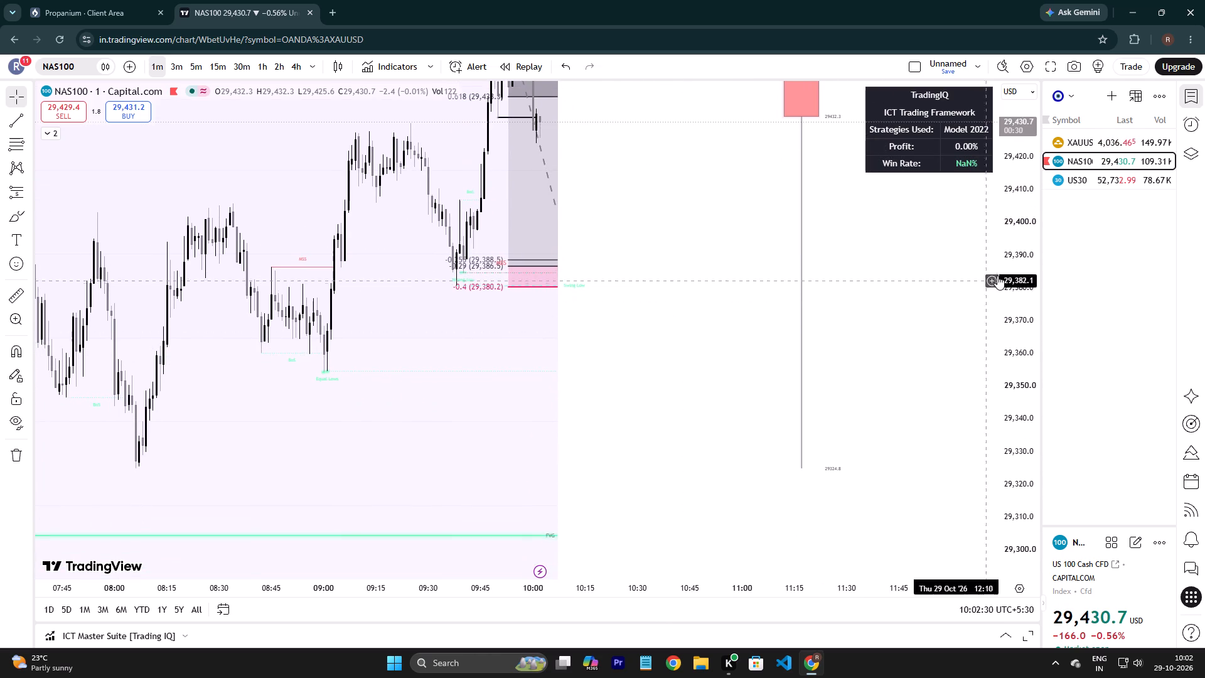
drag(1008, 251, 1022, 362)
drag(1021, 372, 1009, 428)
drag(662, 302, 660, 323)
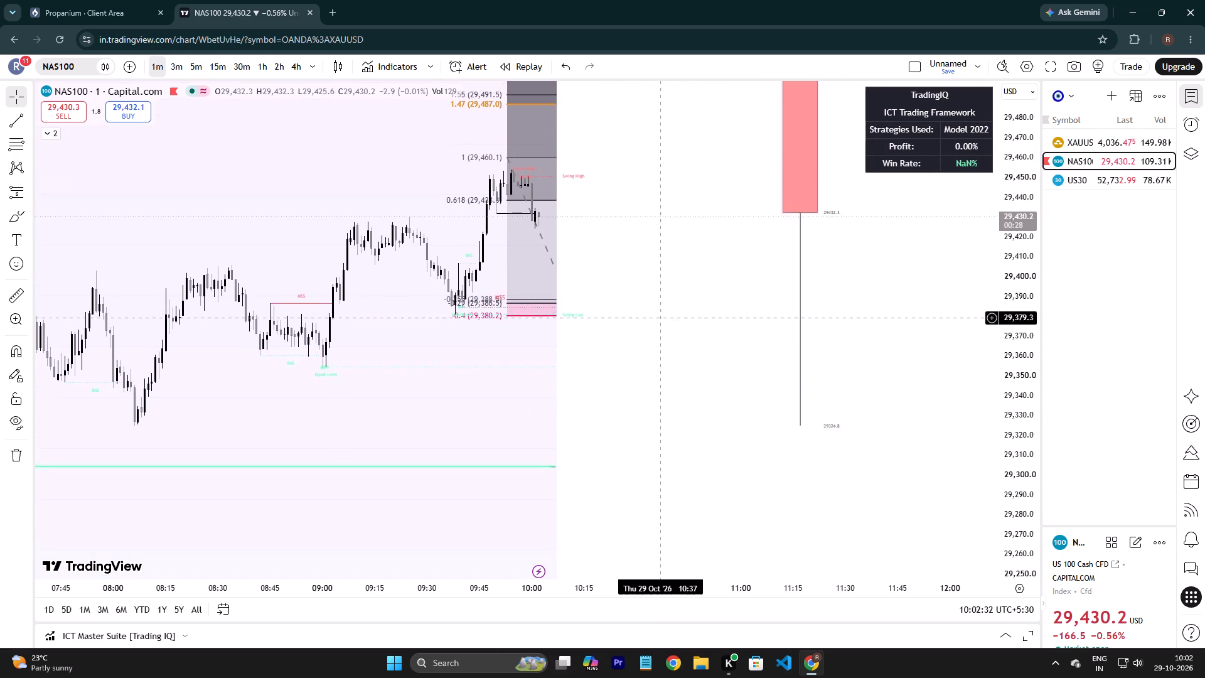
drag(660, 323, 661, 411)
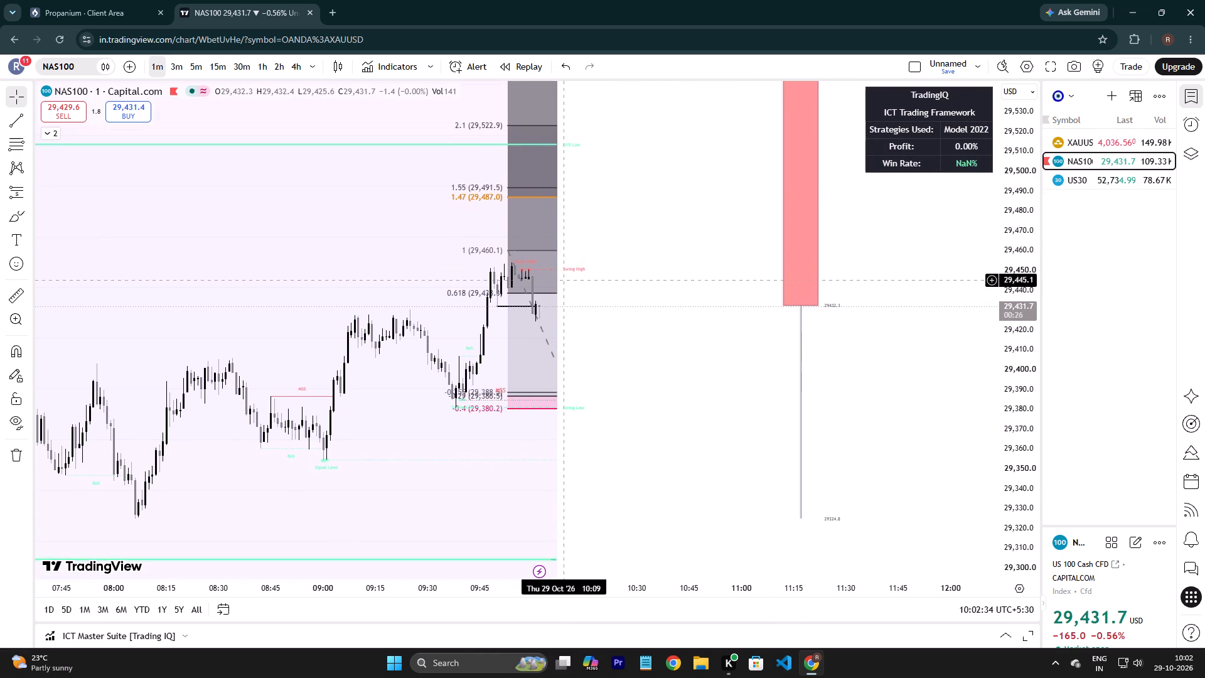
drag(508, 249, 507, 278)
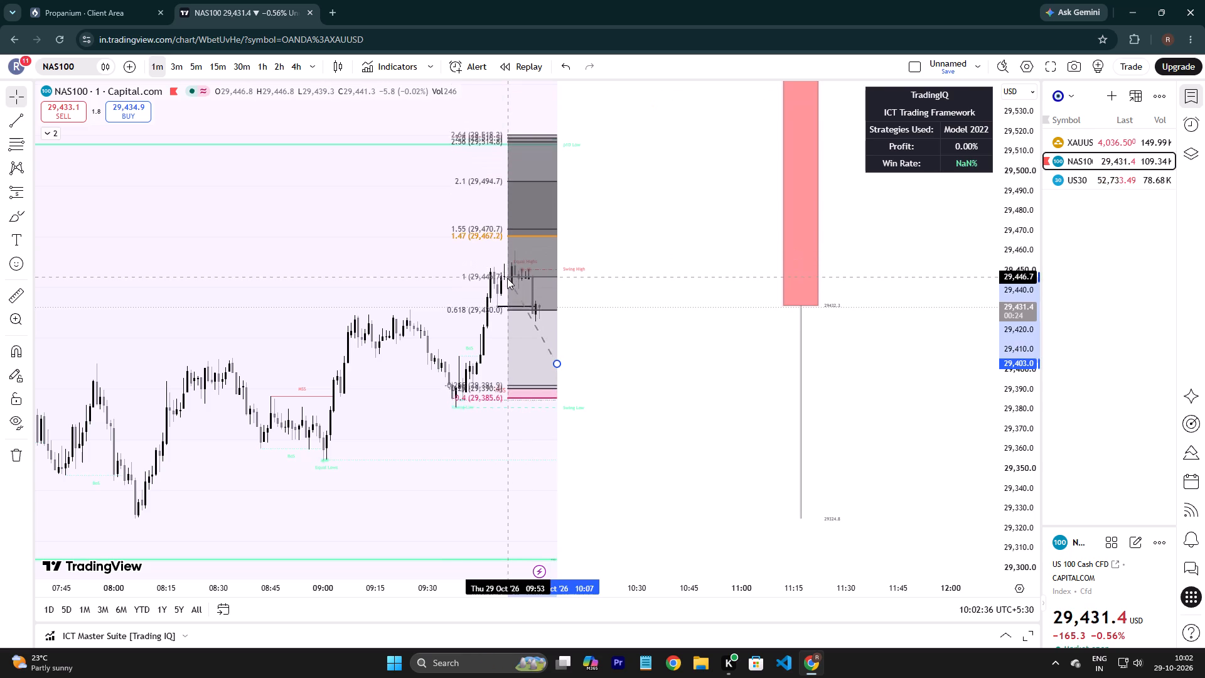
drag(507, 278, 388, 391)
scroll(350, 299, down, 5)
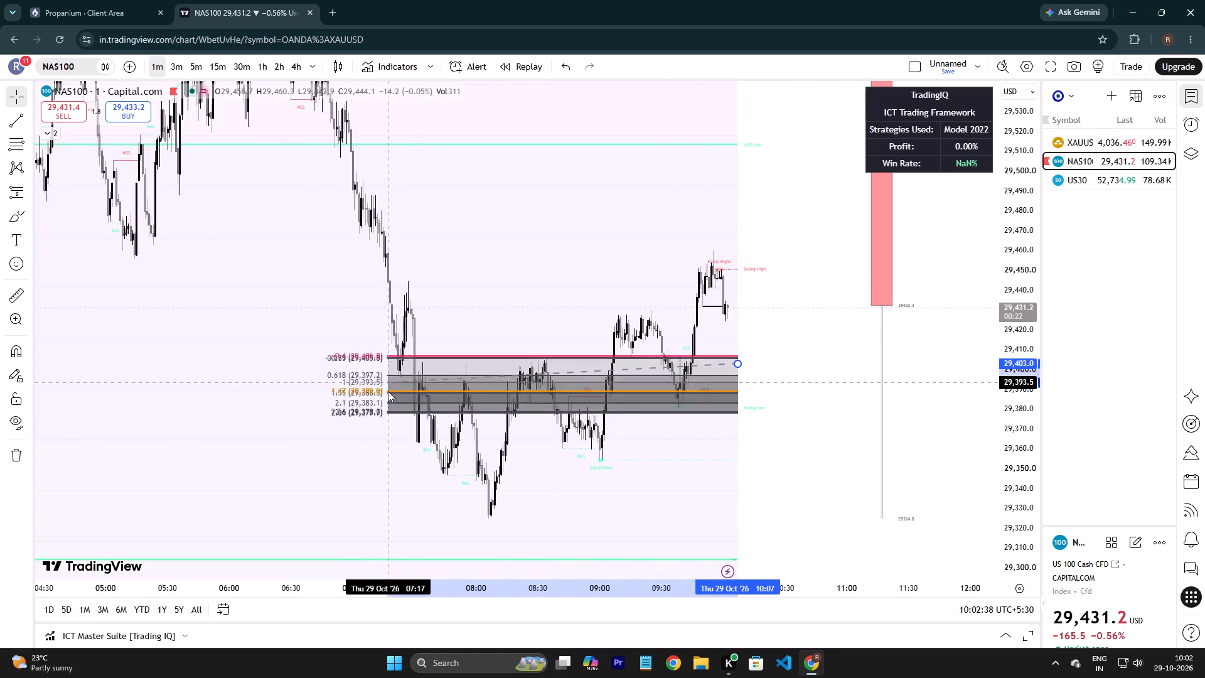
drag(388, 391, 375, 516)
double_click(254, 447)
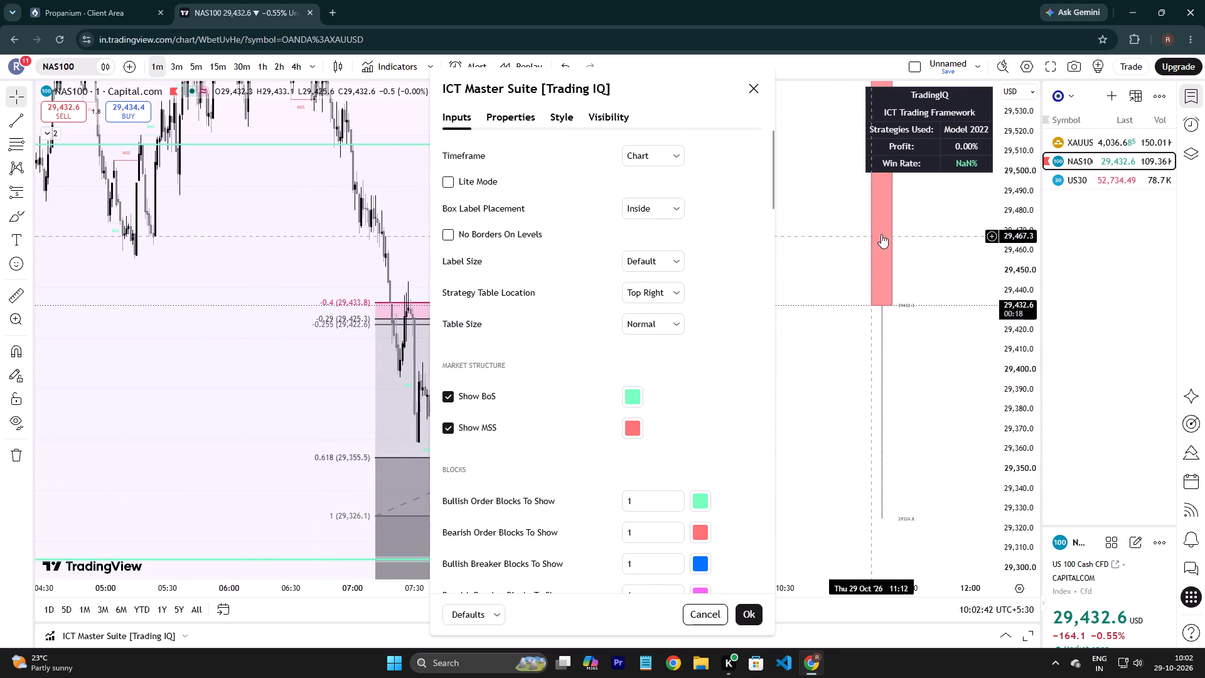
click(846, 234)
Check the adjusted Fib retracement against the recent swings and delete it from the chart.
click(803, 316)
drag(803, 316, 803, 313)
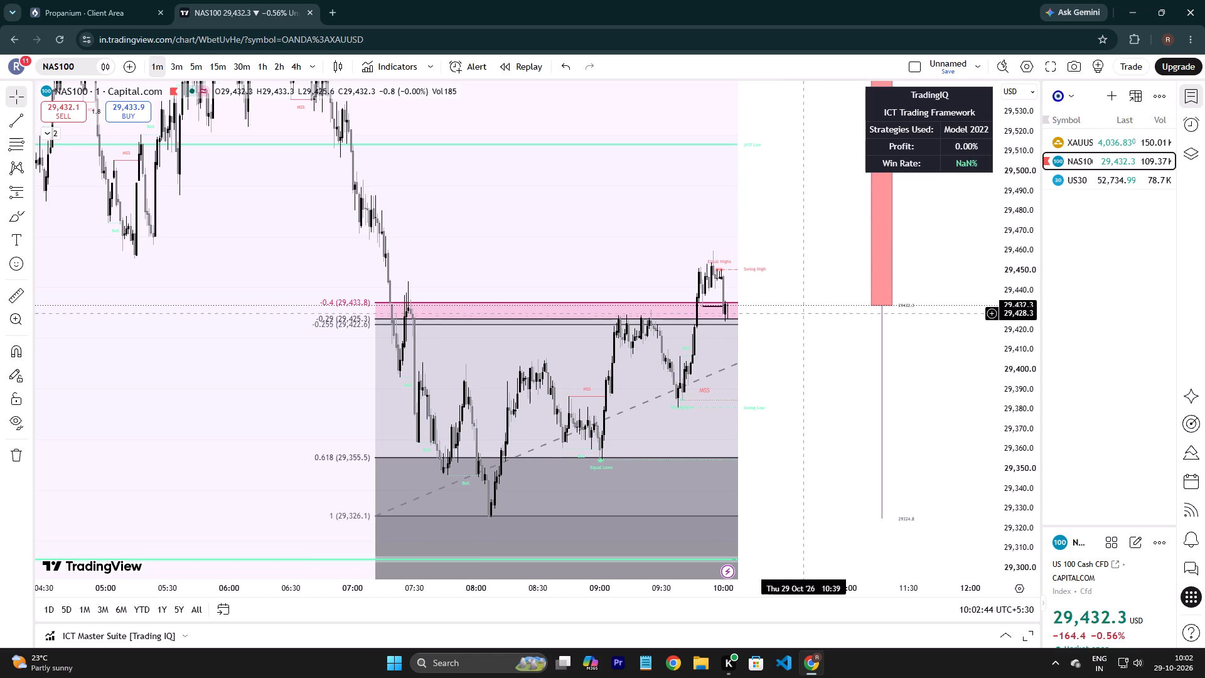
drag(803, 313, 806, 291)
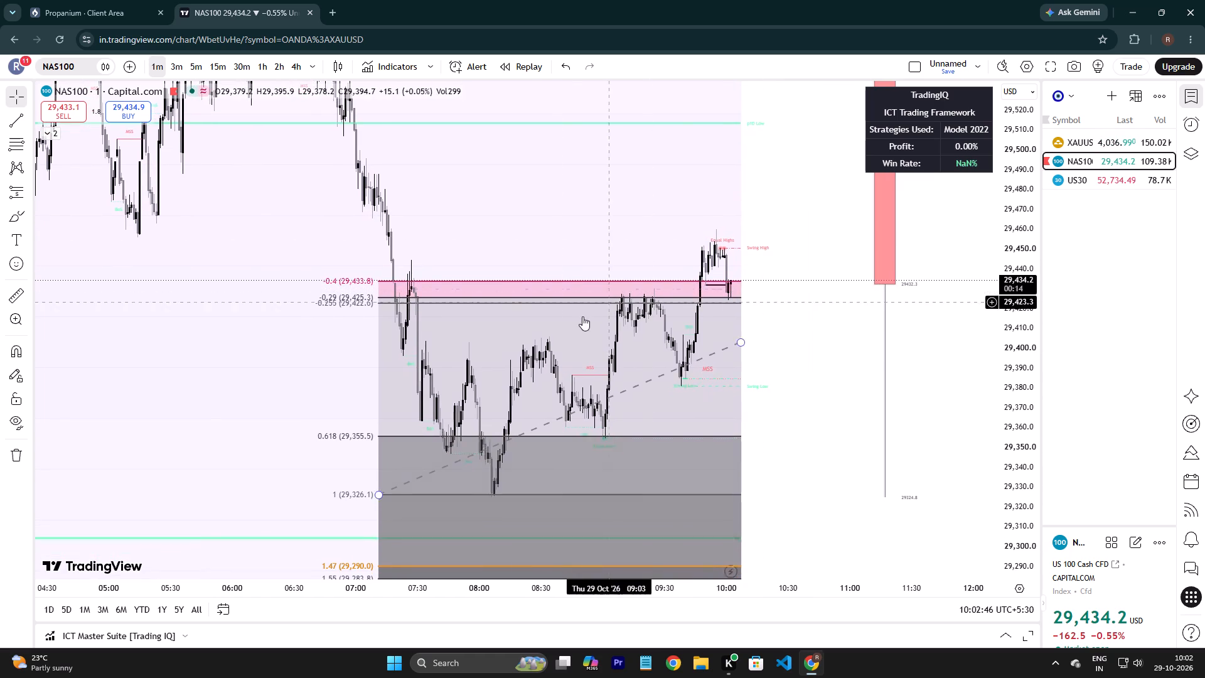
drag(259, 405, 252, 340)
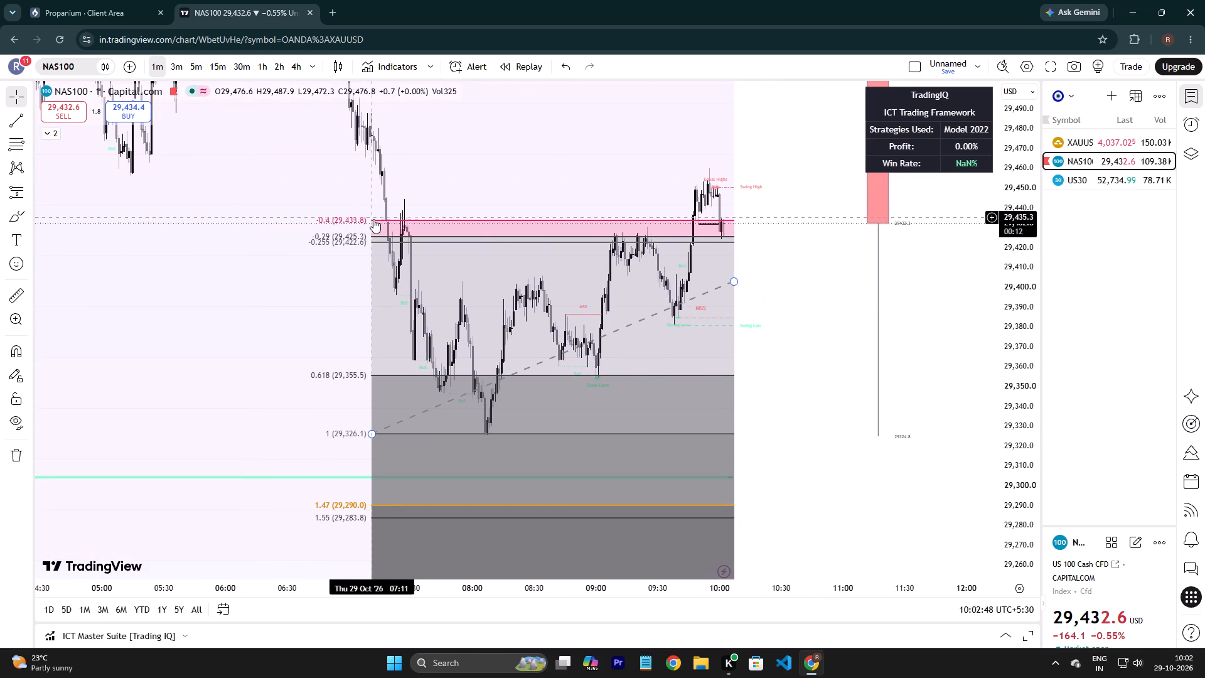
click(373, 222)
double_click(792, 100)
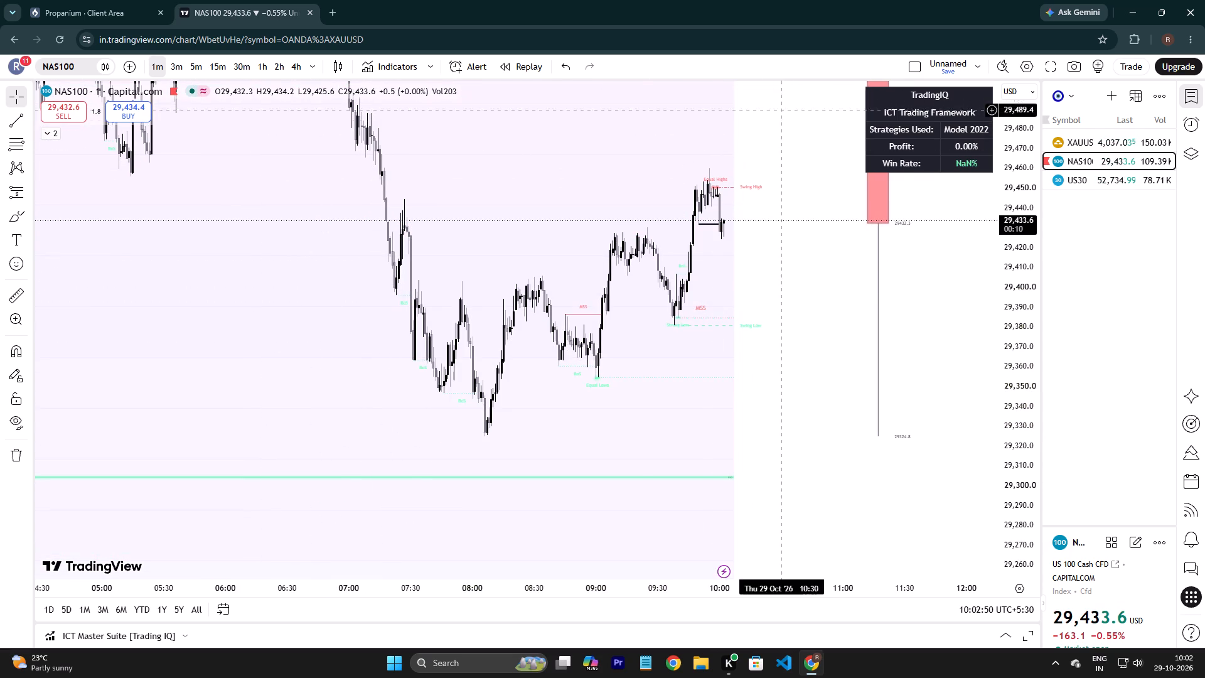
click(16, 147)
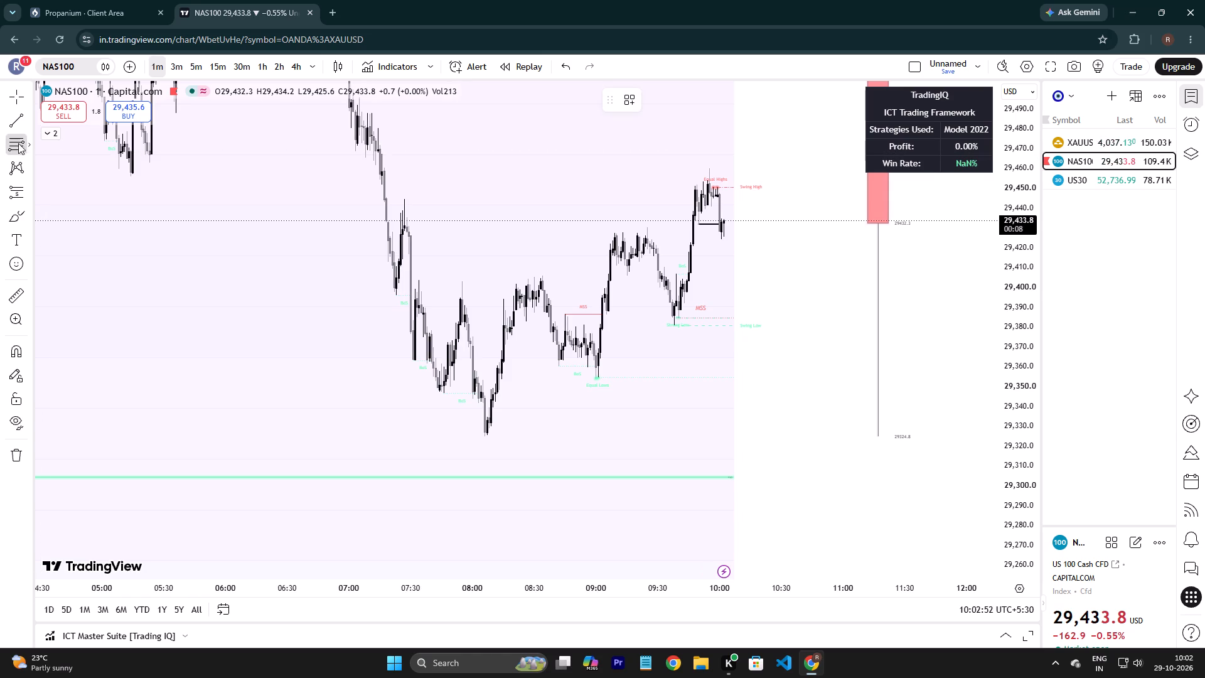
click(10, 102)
Search the indicator library for "aox" and clear the search.
click(358, 67)
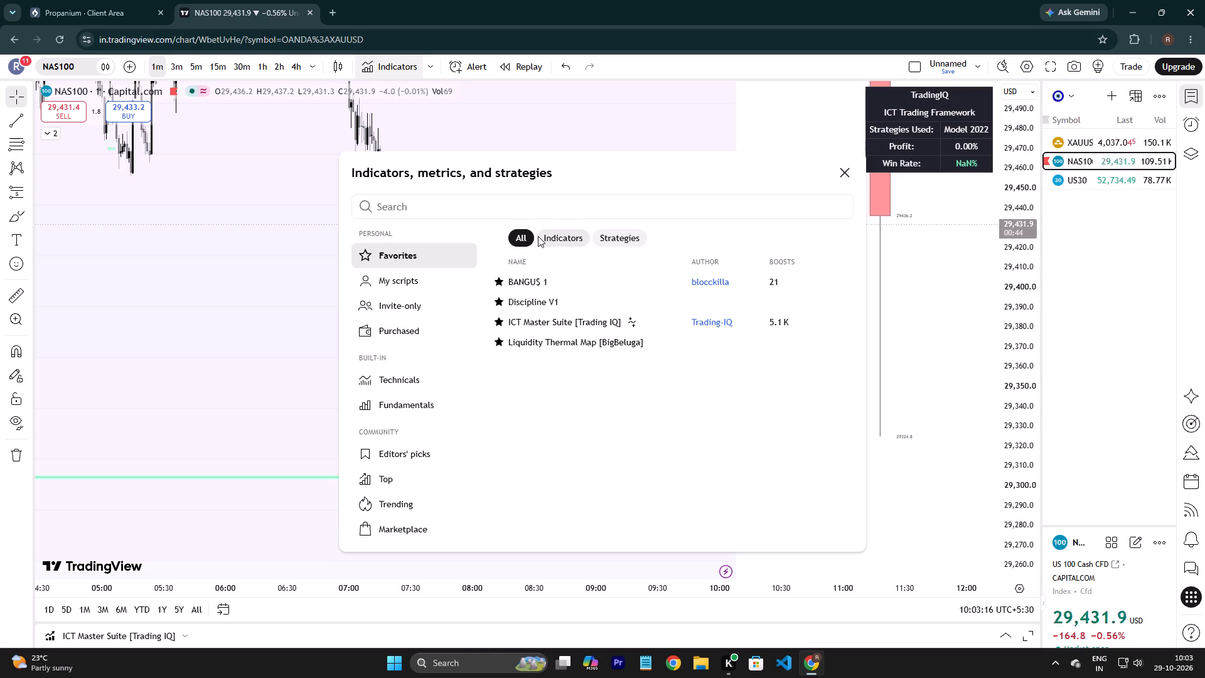
click(537, 214)
key(a)
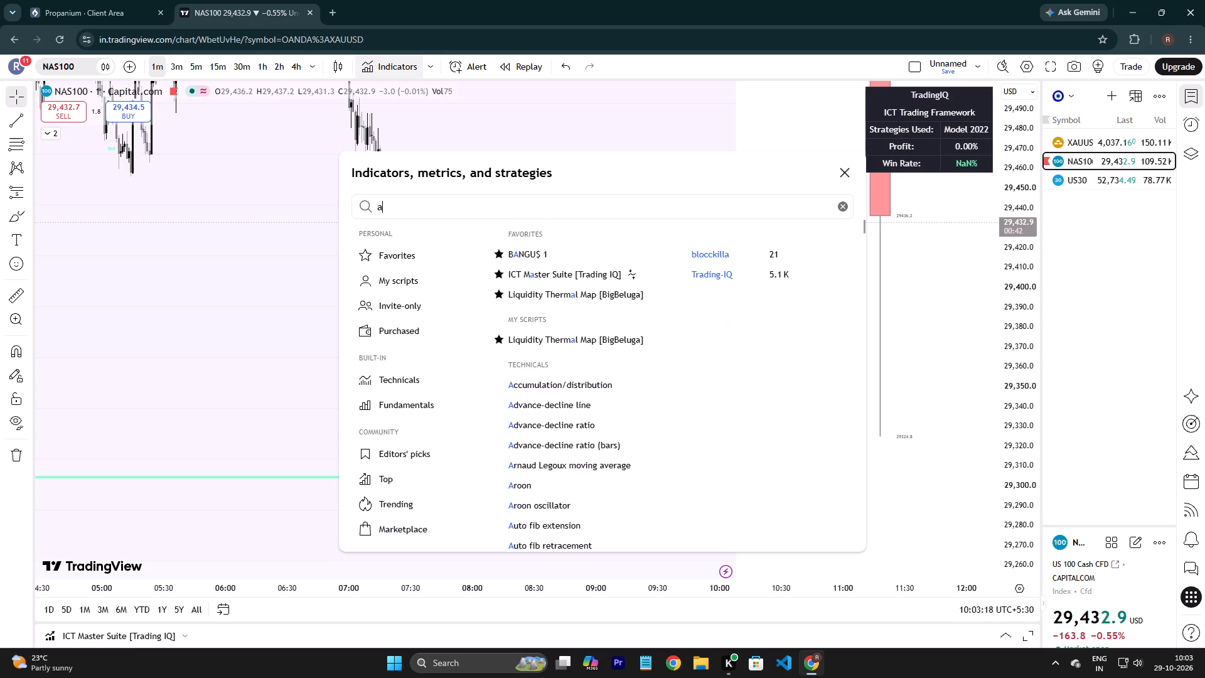
key(x)
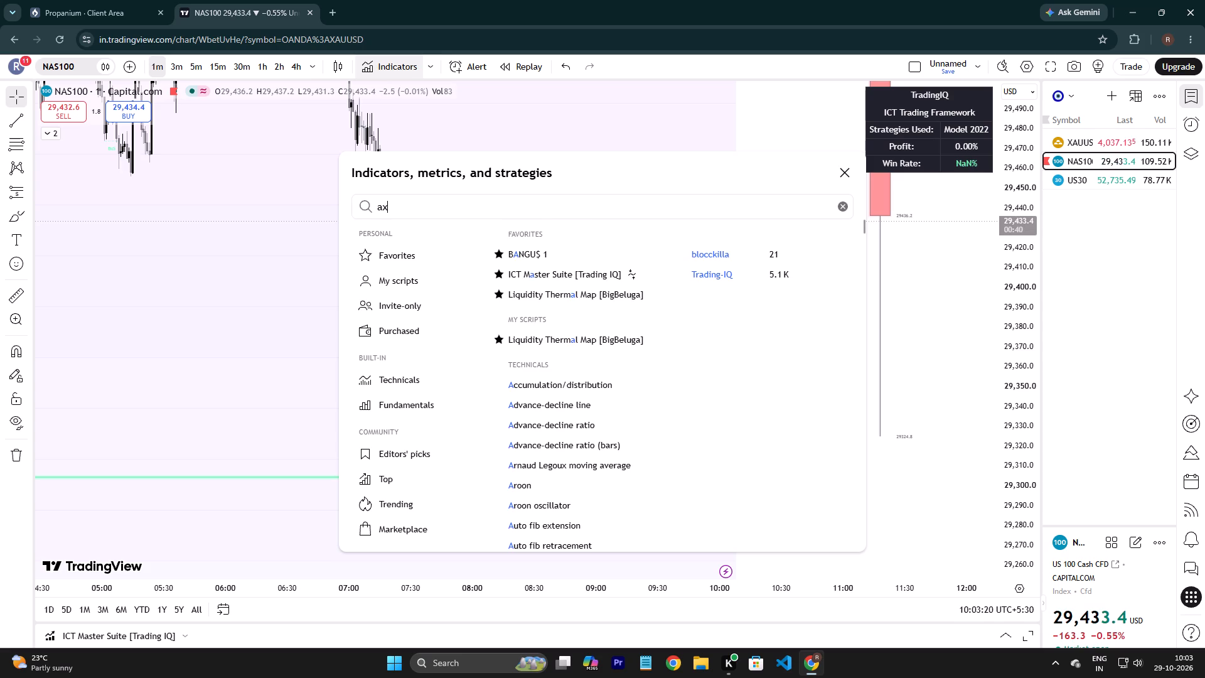
key(BackSpace)
text(ox)
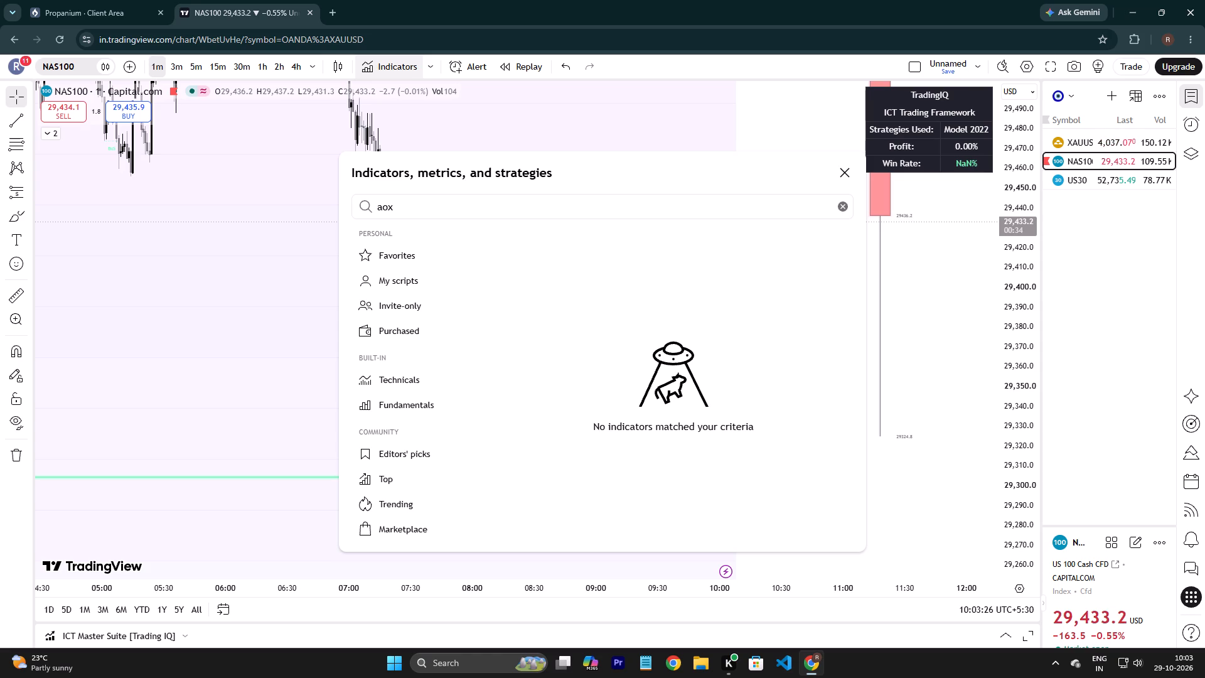
key(BackSpace)
key(BackSpace)
key(BackSpace)
key(BackSpace)
key(BackSpace)
key(BackSpace)
key(BackSpace)
key(BackSpace)
key(BackSpace)
key(BackSpace)
Search the indicators for "standard de" and add the community indicator Standard Deviation (fadi) to the chart.
key(s)
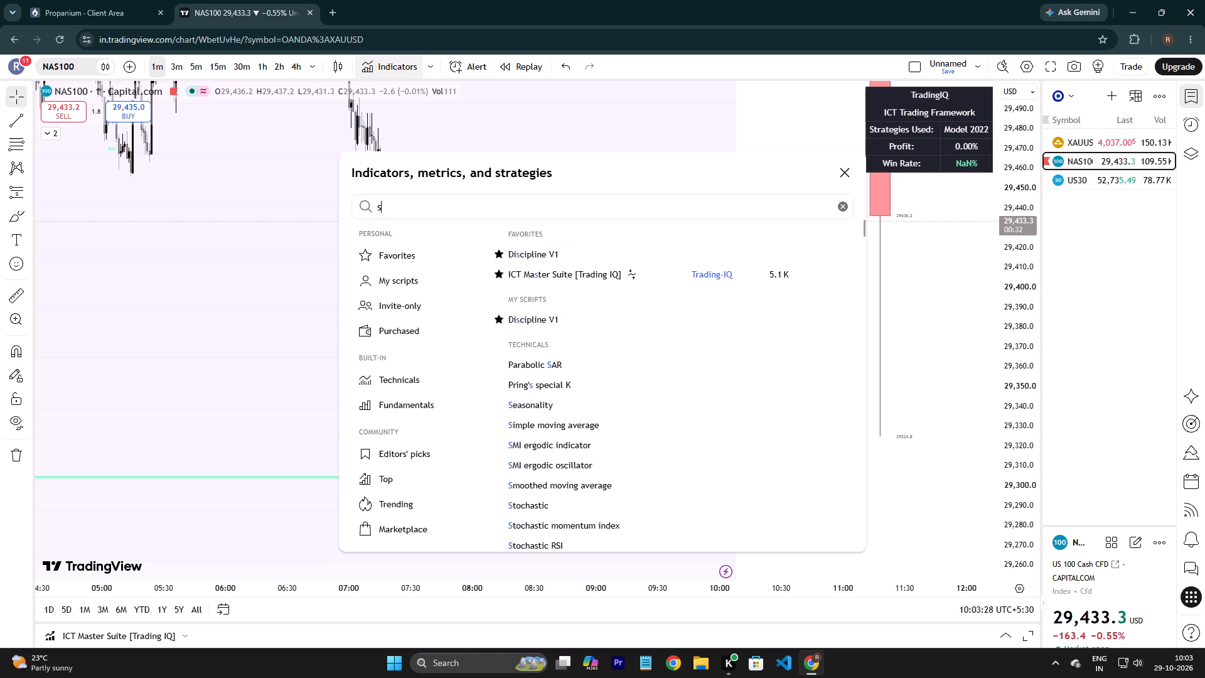
key(t)
text(and)
text(ard)
key(space)
text(de)
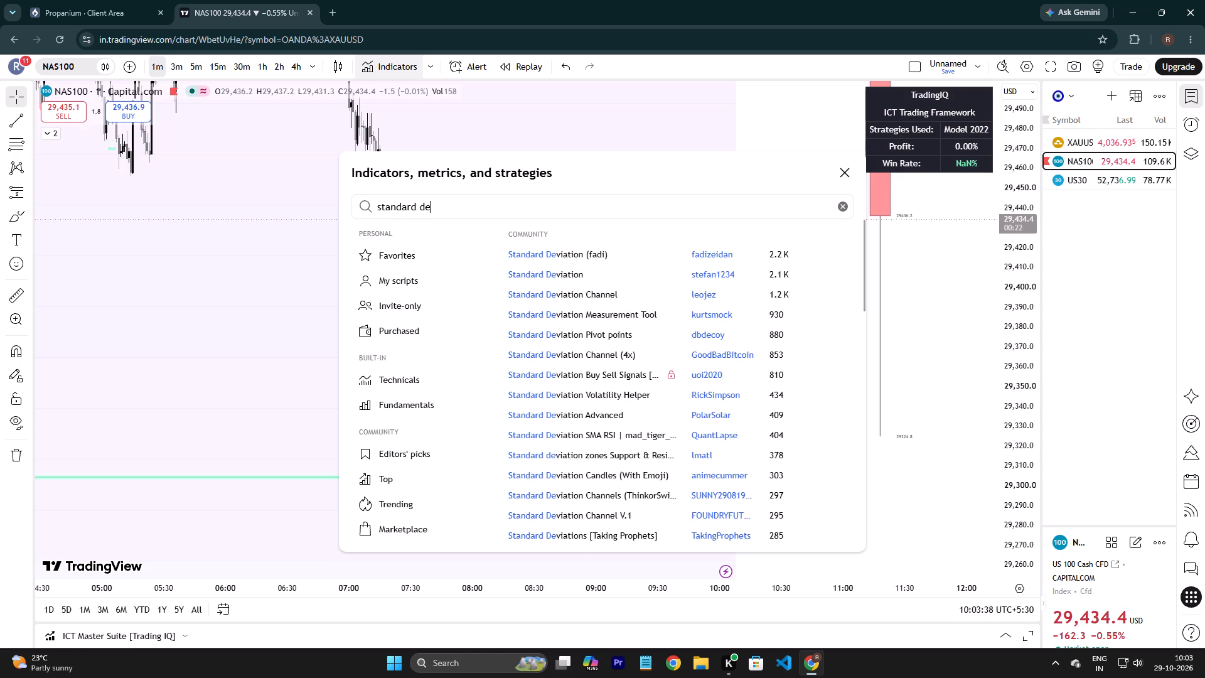
click(638, 249)
click(901, 298)
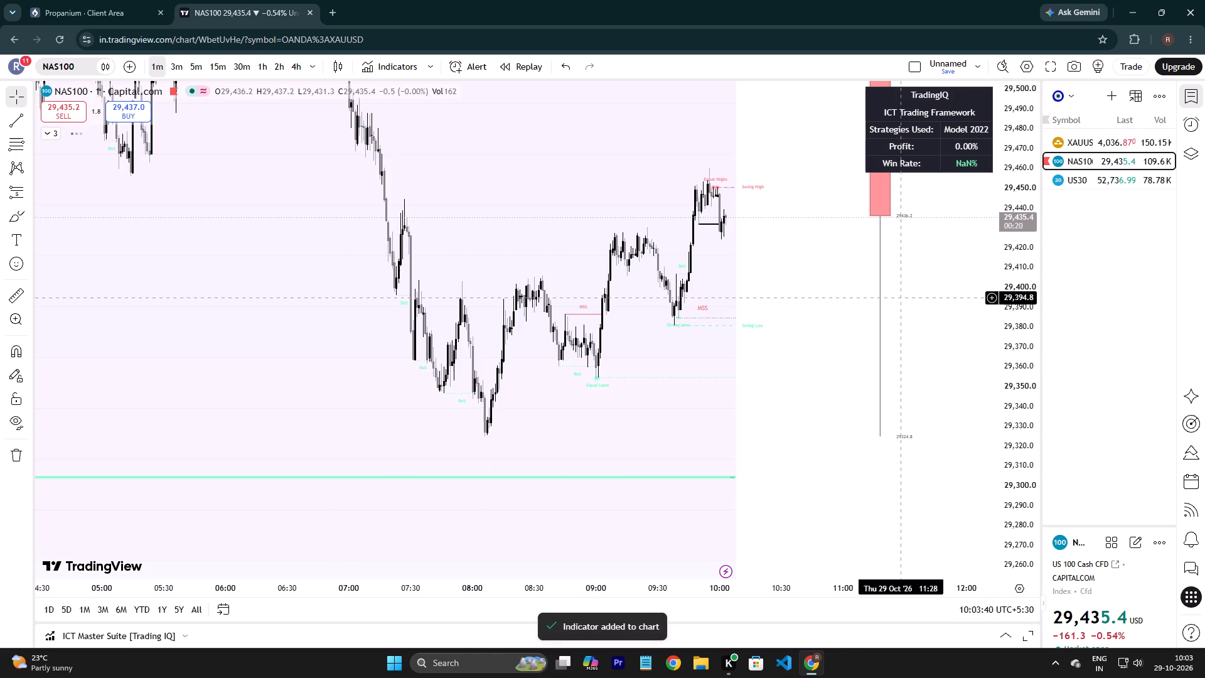
Expand the chart's indicator legend and hide the ICT Master Suite [Trading IQ] indicator.
click(58, 134)
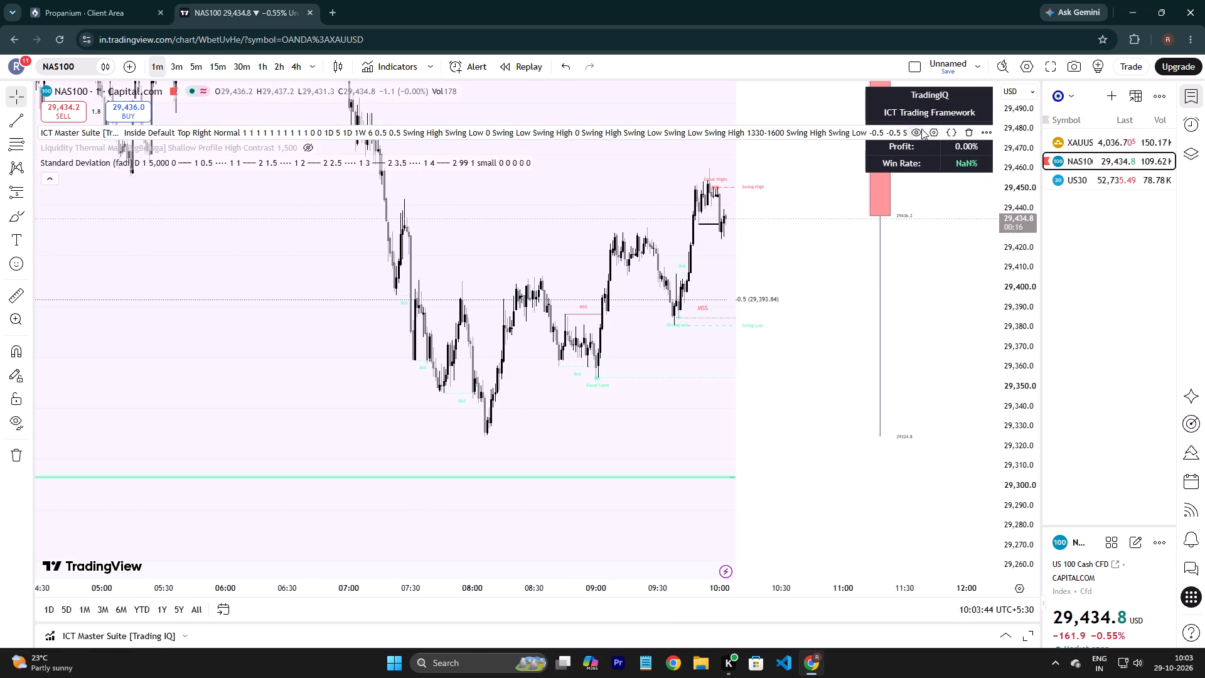
click(921, 129)
Remove all drawings from the NAS100 chart.
right_click(704, 242)
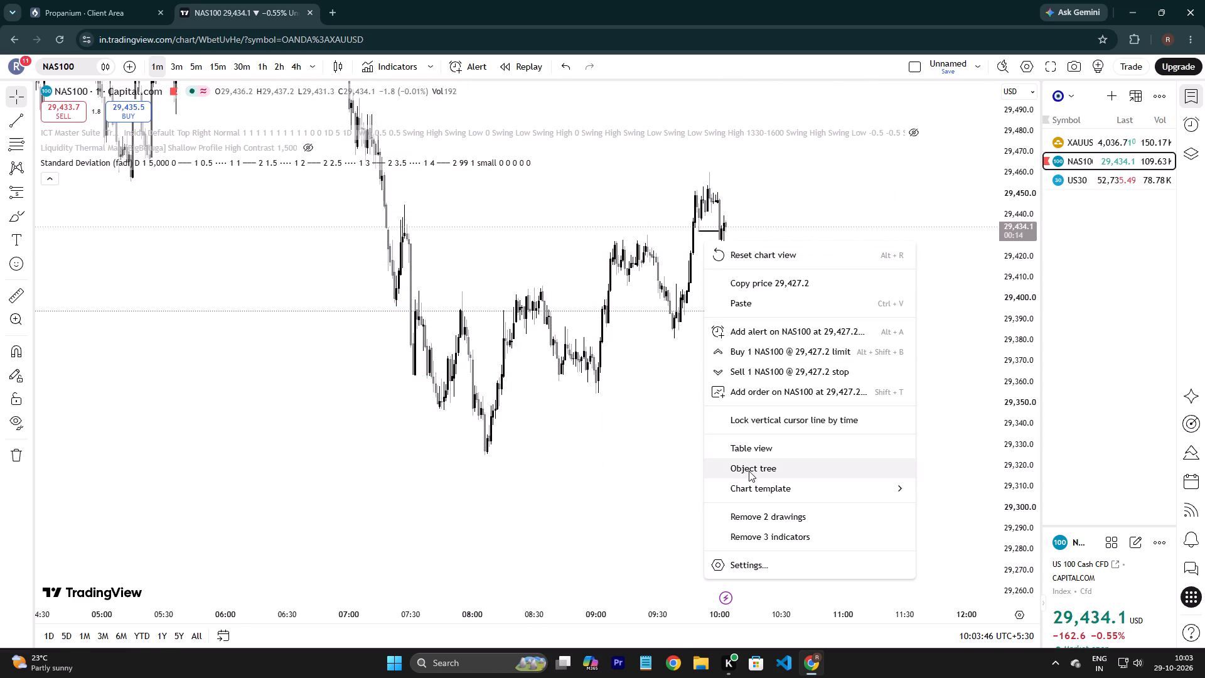
click(740, 521)
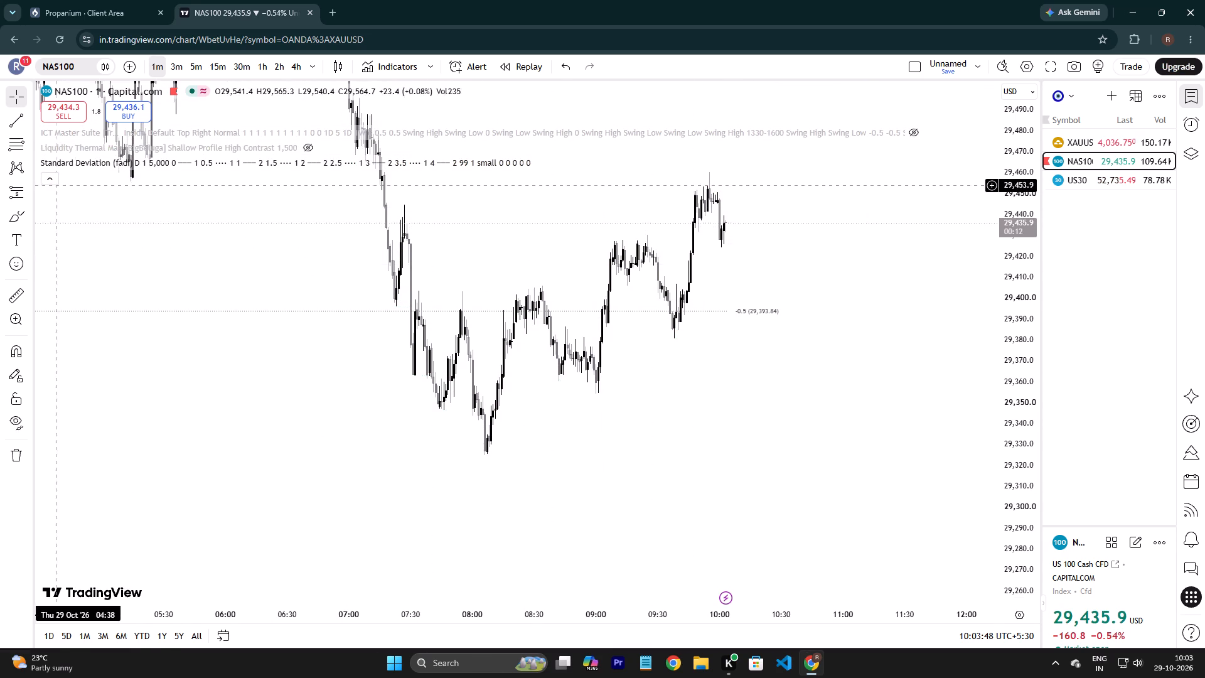
Dismiss the advertisement and delete the Standard Deviation (fadi) indicator from the chart.
click(56, 184)
scroll(208, 315, down, 14)
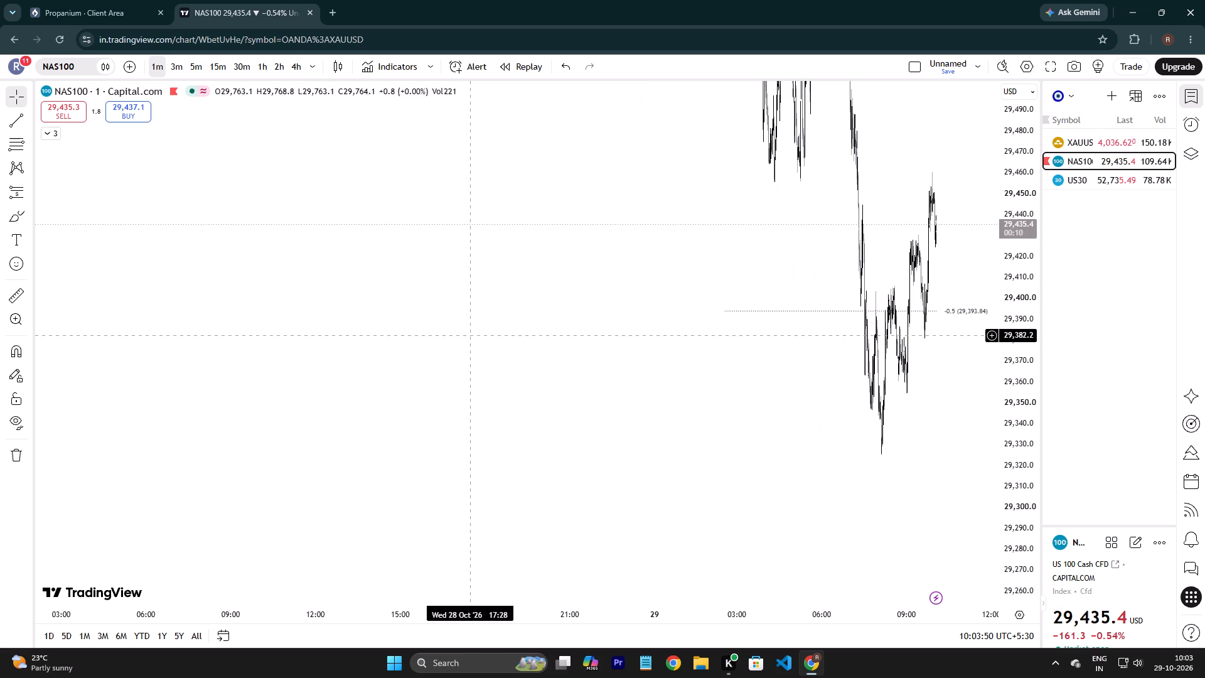
scroll(503, 315, up, 4)
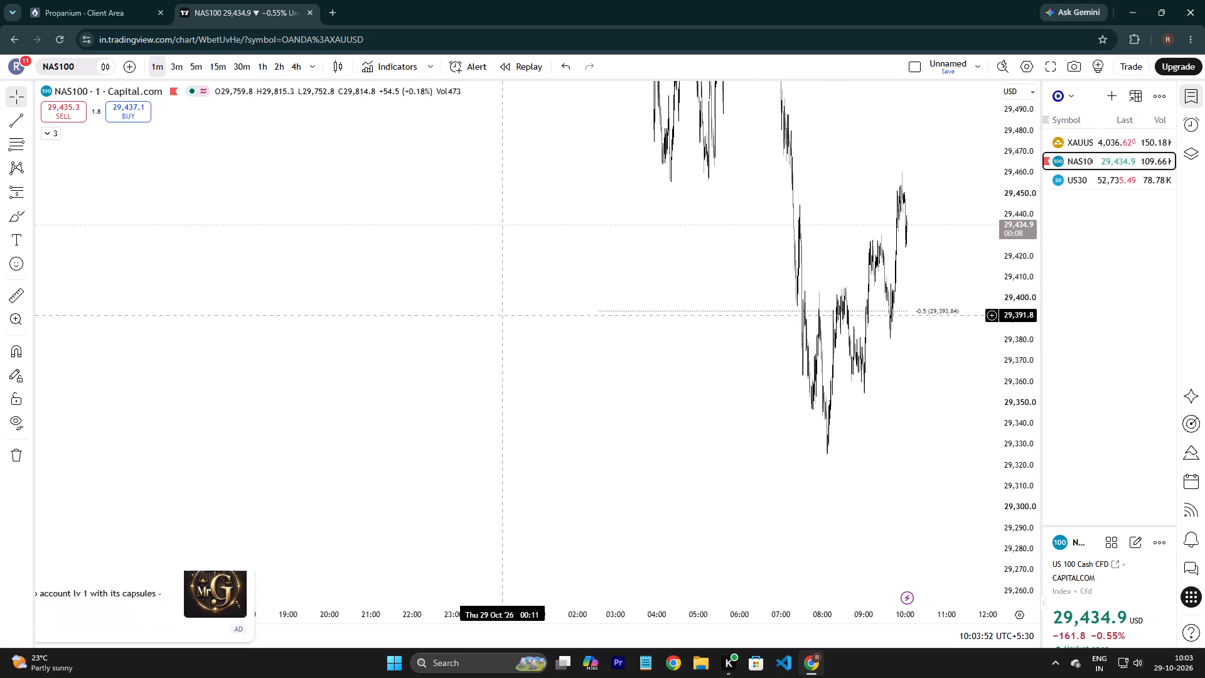
scroll(503, 315, up, 14)
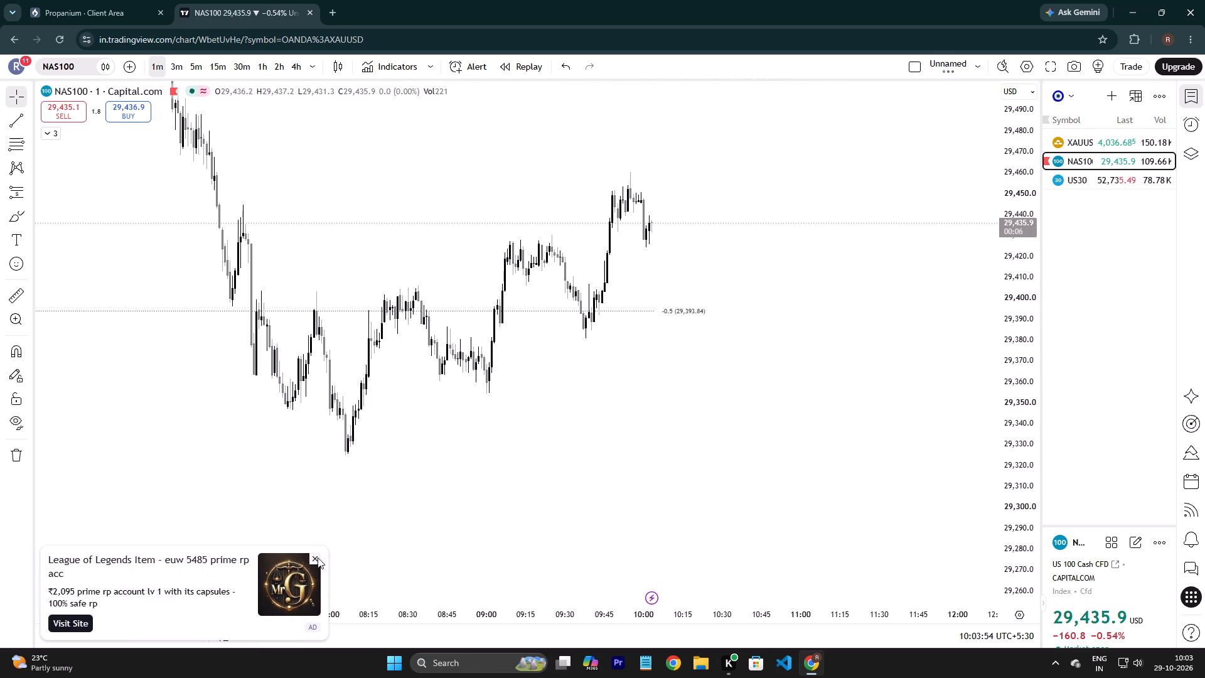
click(313, 561)
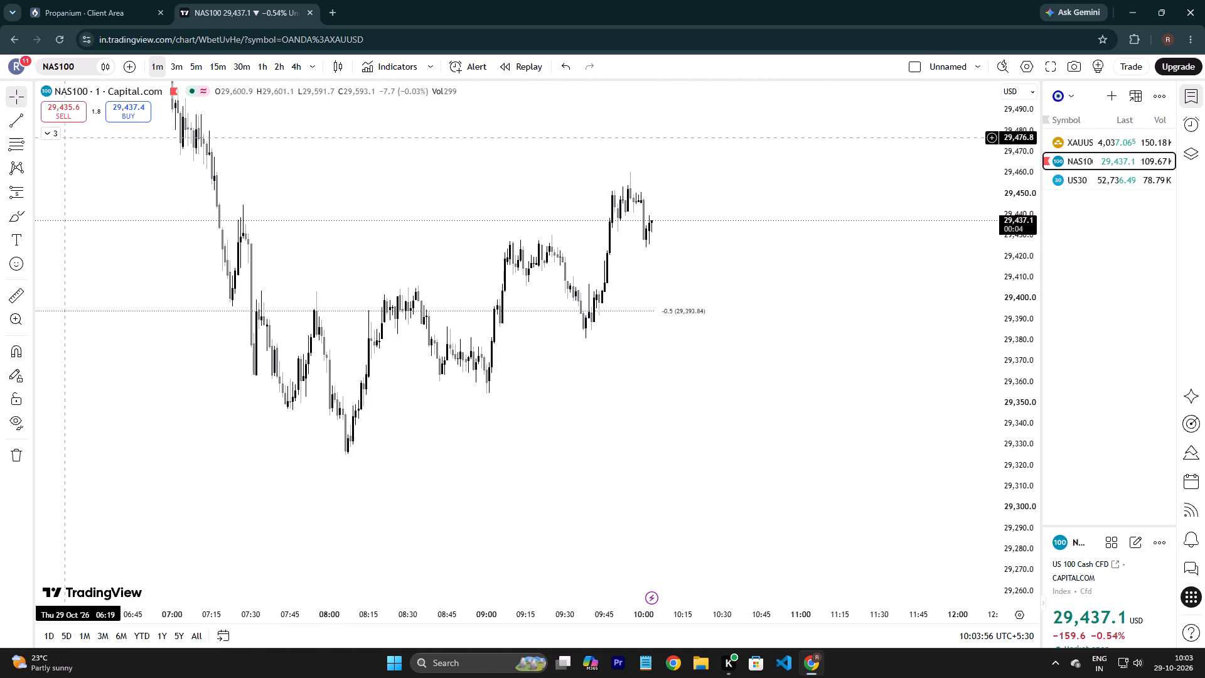
double_click(58, 135)
double_click(82, 165)
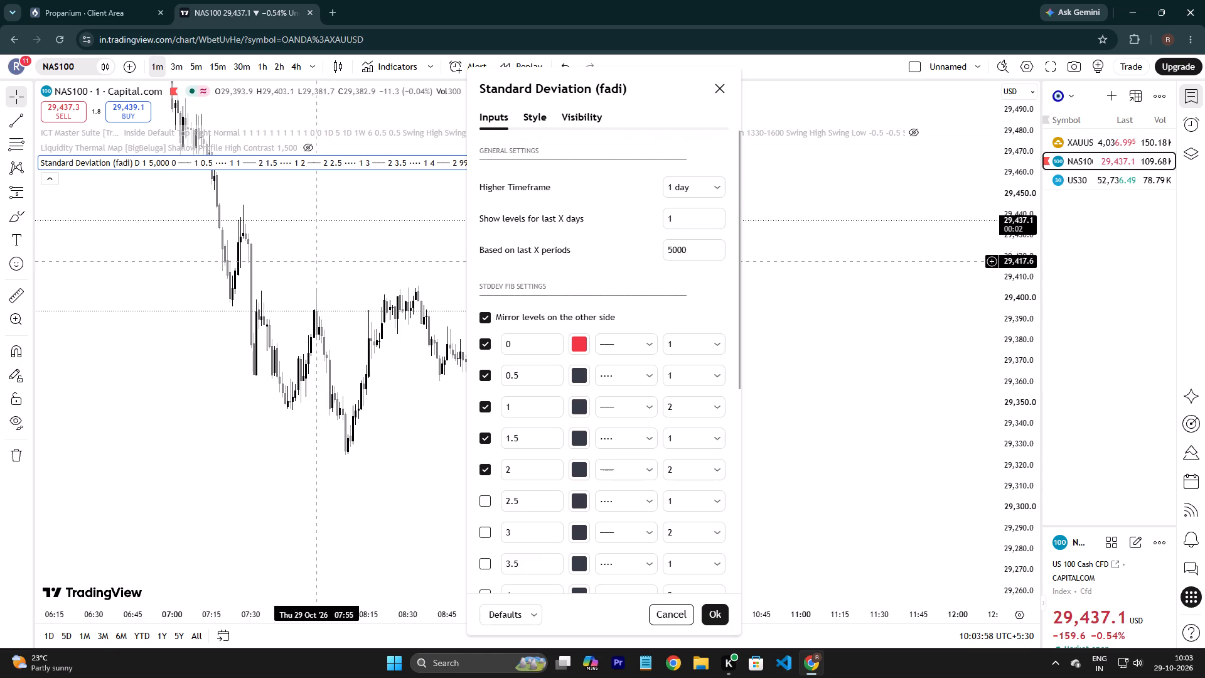
key(Delete)
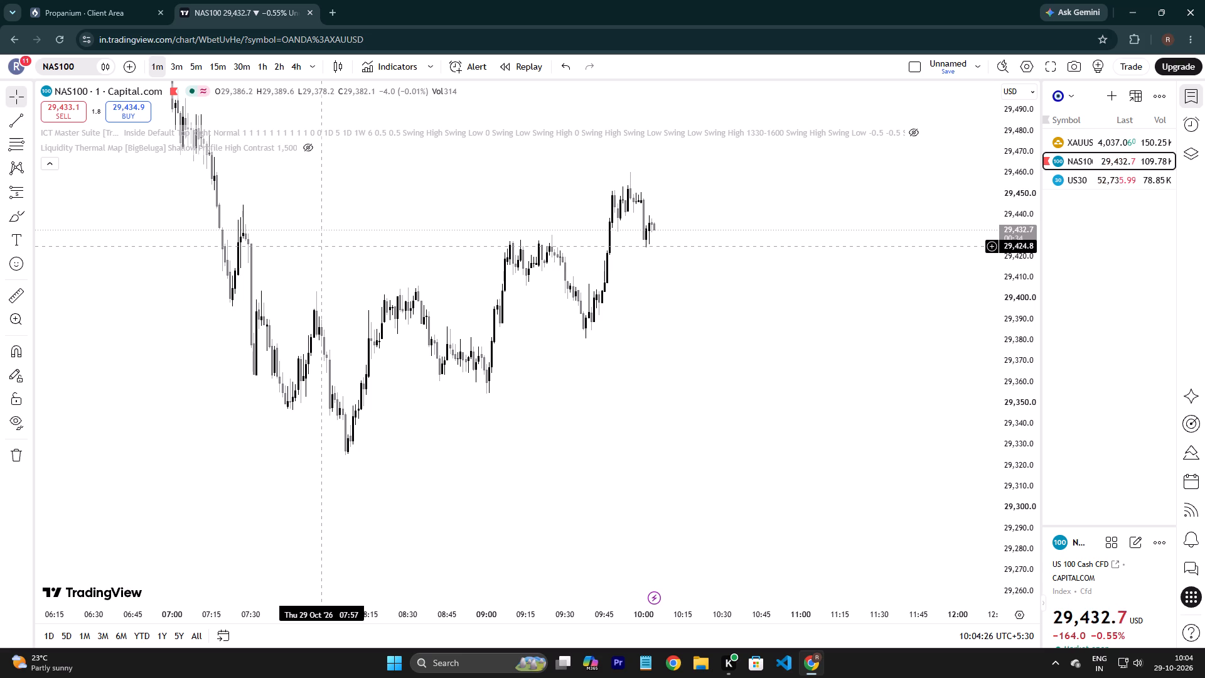
Check the Propanium challenge account's metrics and return to the NAS100 chart.
drag(570, 342, 567, 329)
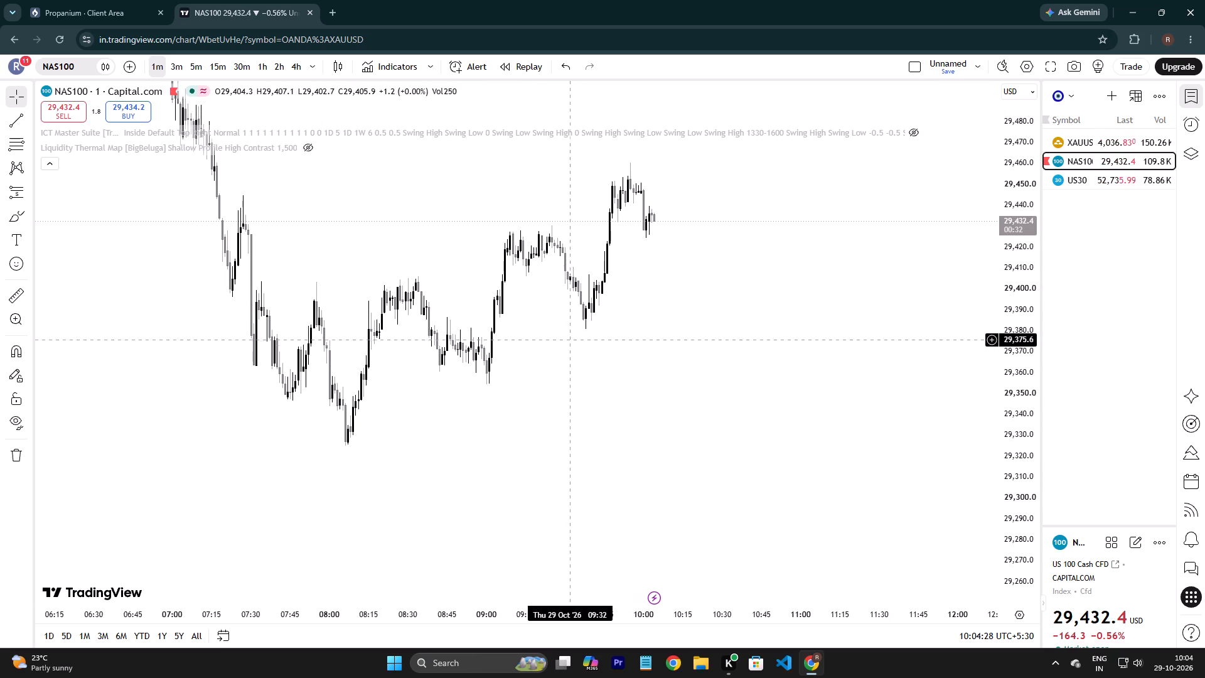
double_click(144, 0)
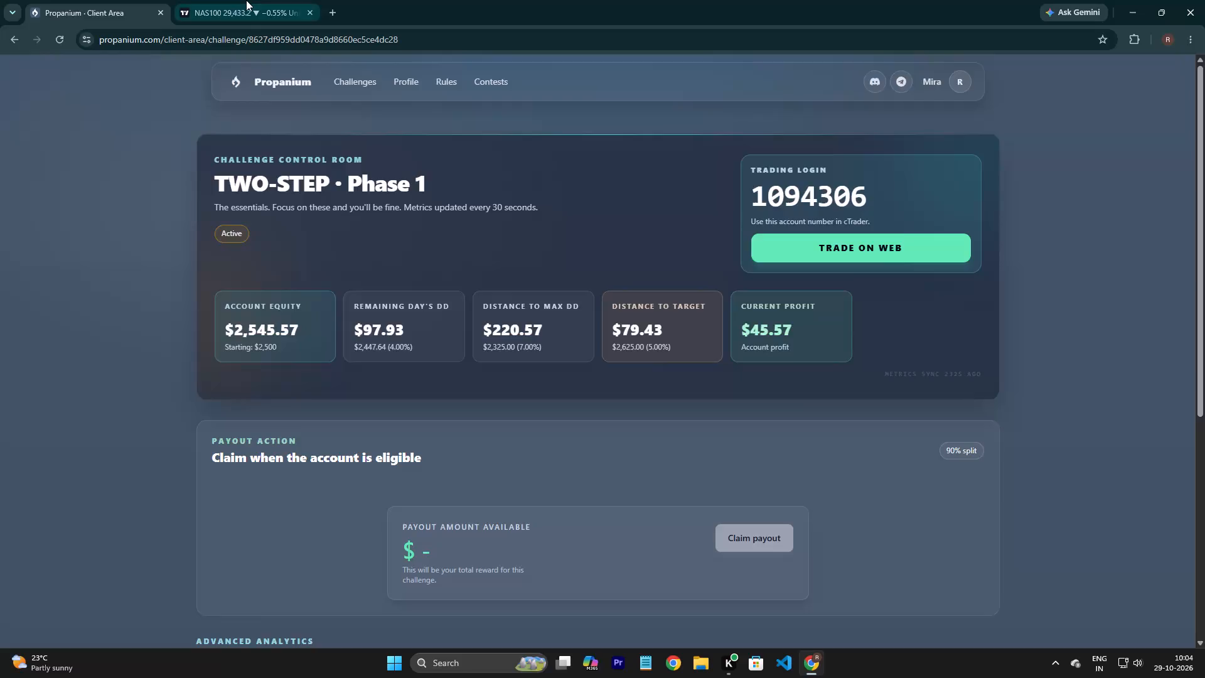
click(244, 0)
drag(294, 28, 402, 163)
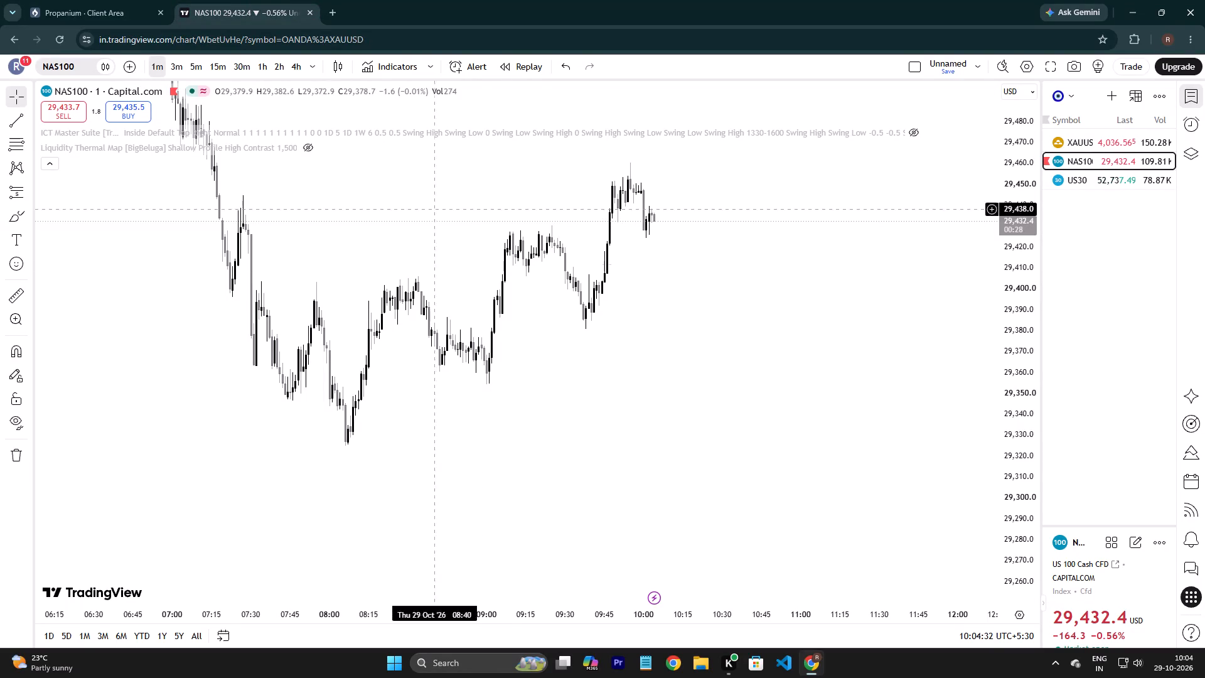
Open a blank browser tab and return to the NAS100 chart.
click(331, 3)
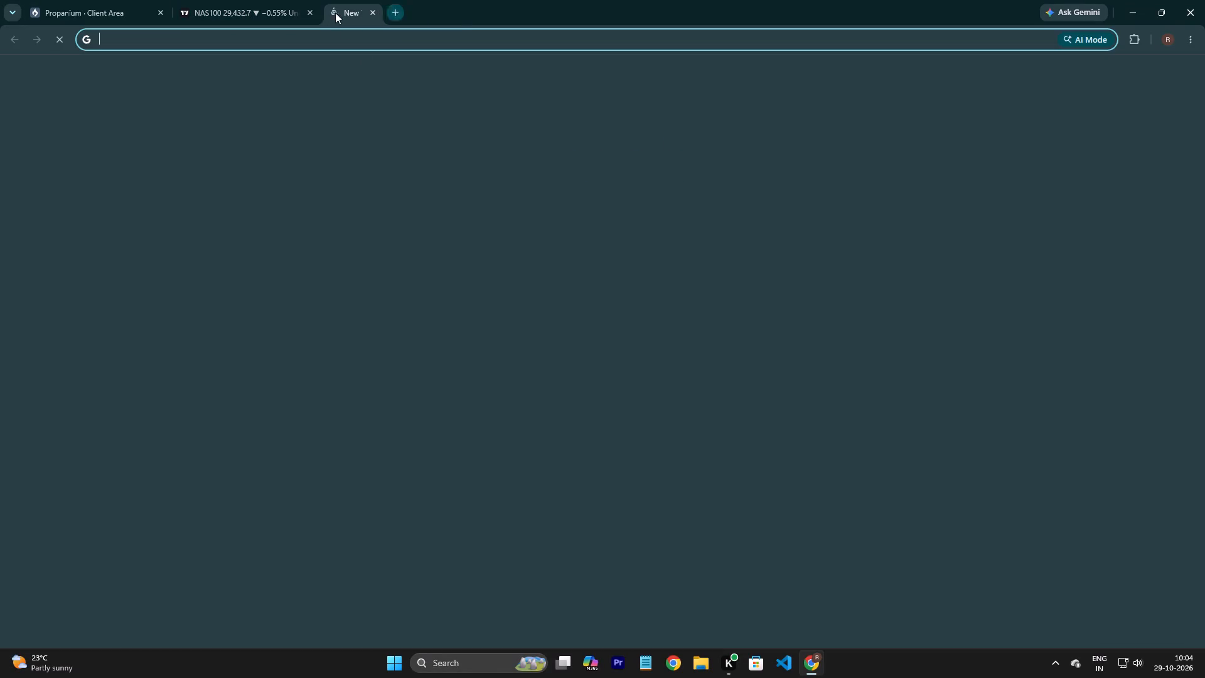
double_click(259, 0)
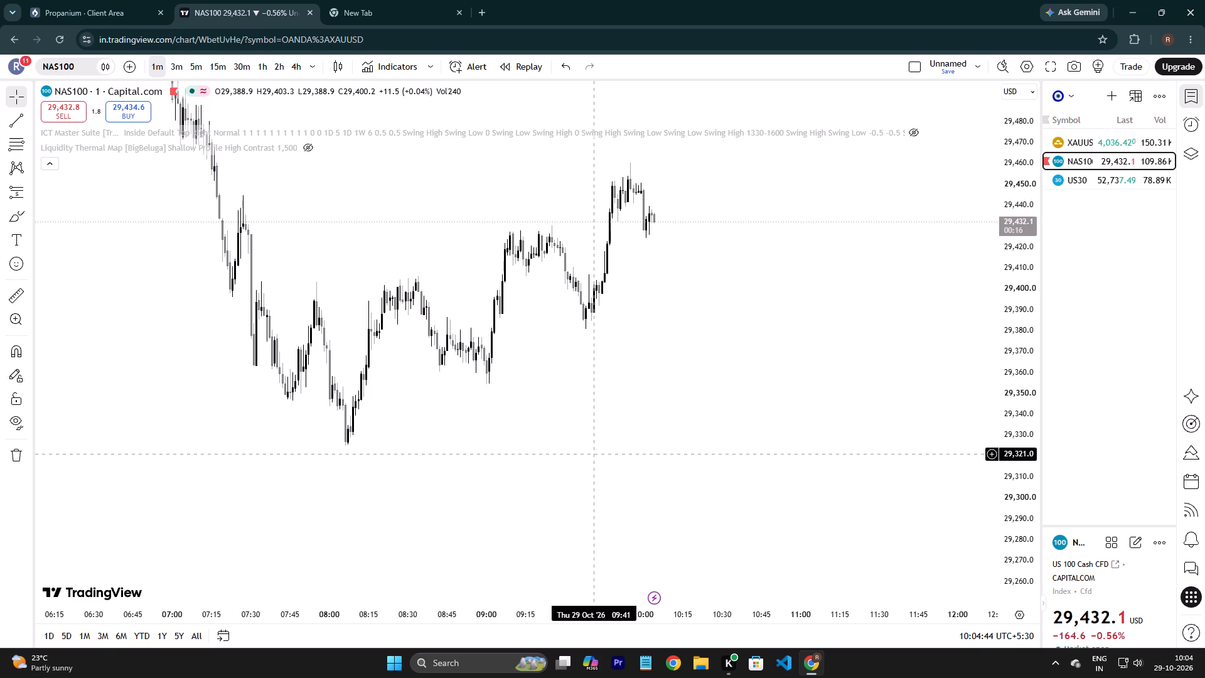
Examine the recent NAS100 1-minute swings and latest candles on the cleared chart at different scales.
drag(682, 387, 720, 463)
click(735, 478)
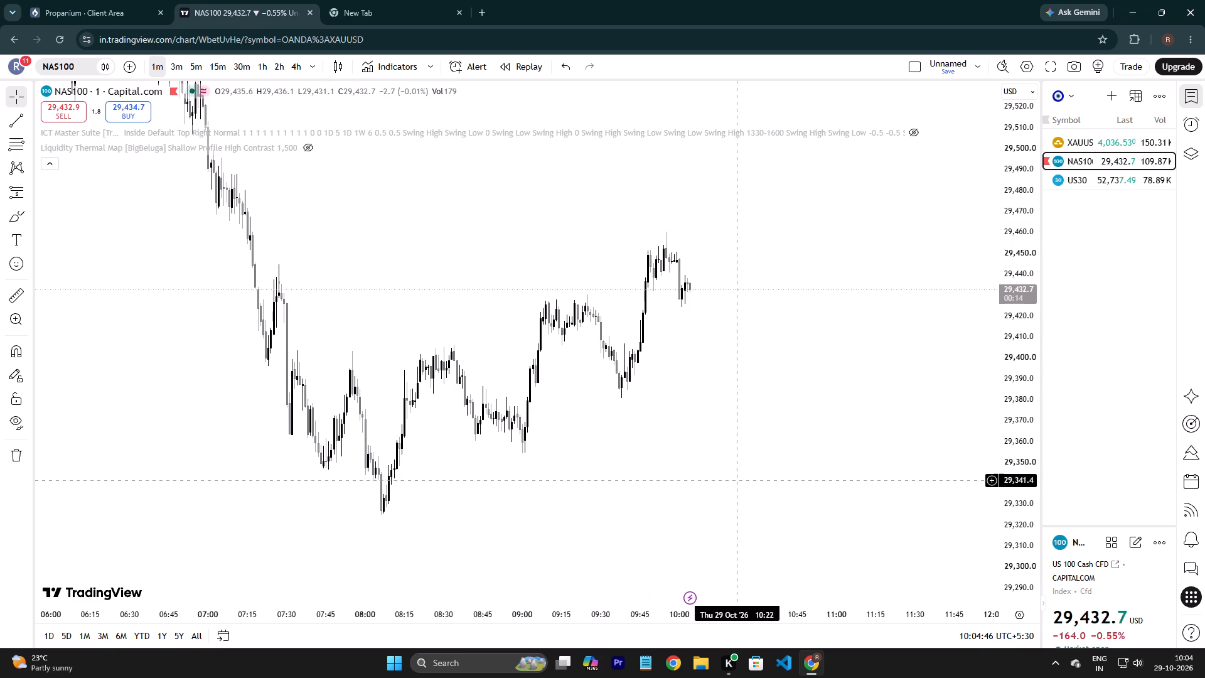
drag(1012, 385, 1010, 346)
drag(1015, 256, 1008, 233)
drag(810, 402, 961, 453)
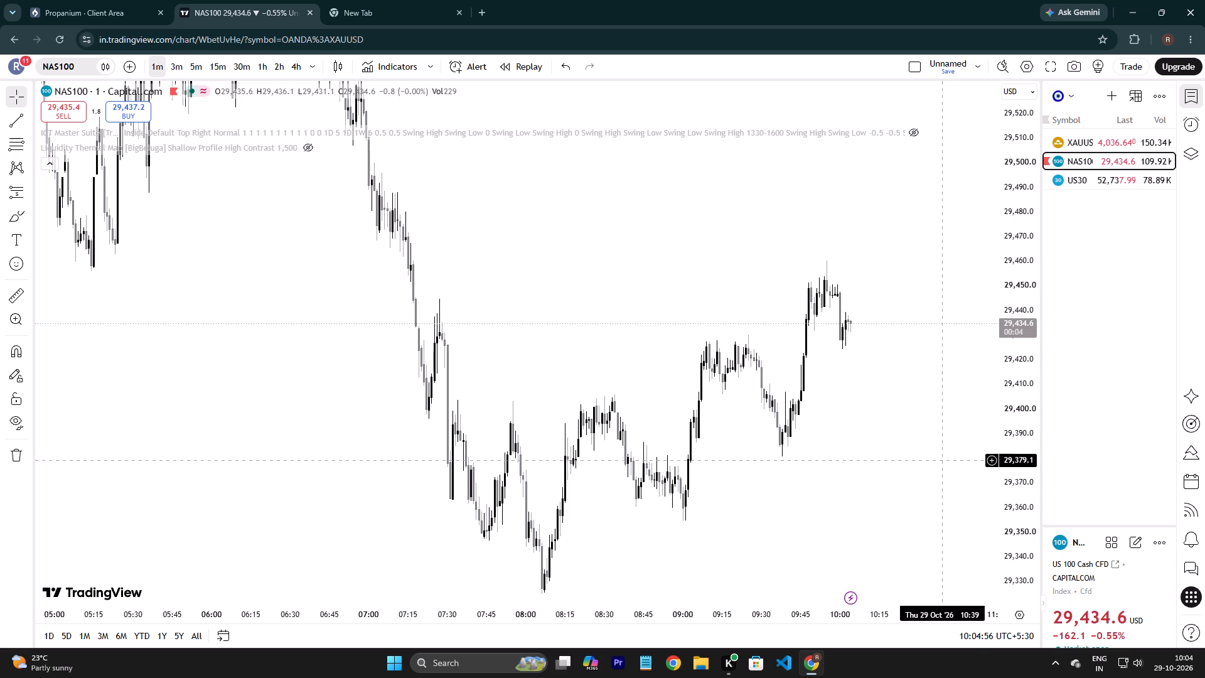
drag(1008, 402, 994, 252)
click(993, 251)
click(823, 494)
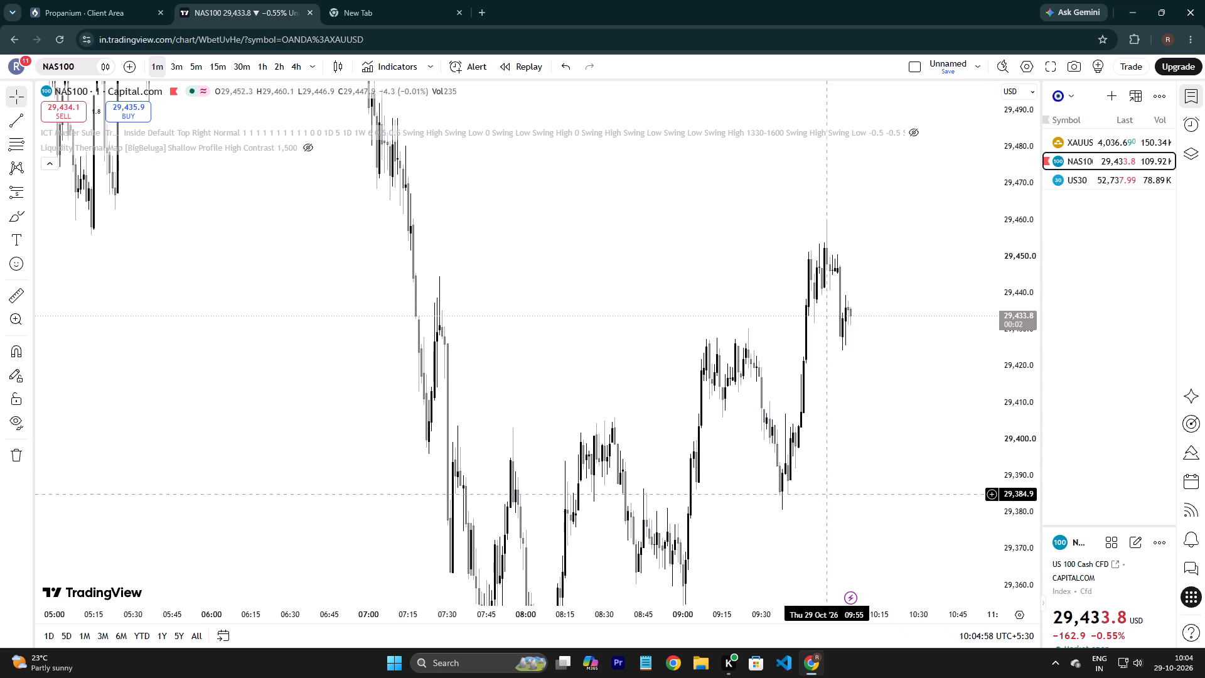
click(837, 493)
drag(841, 492, 927, 499)
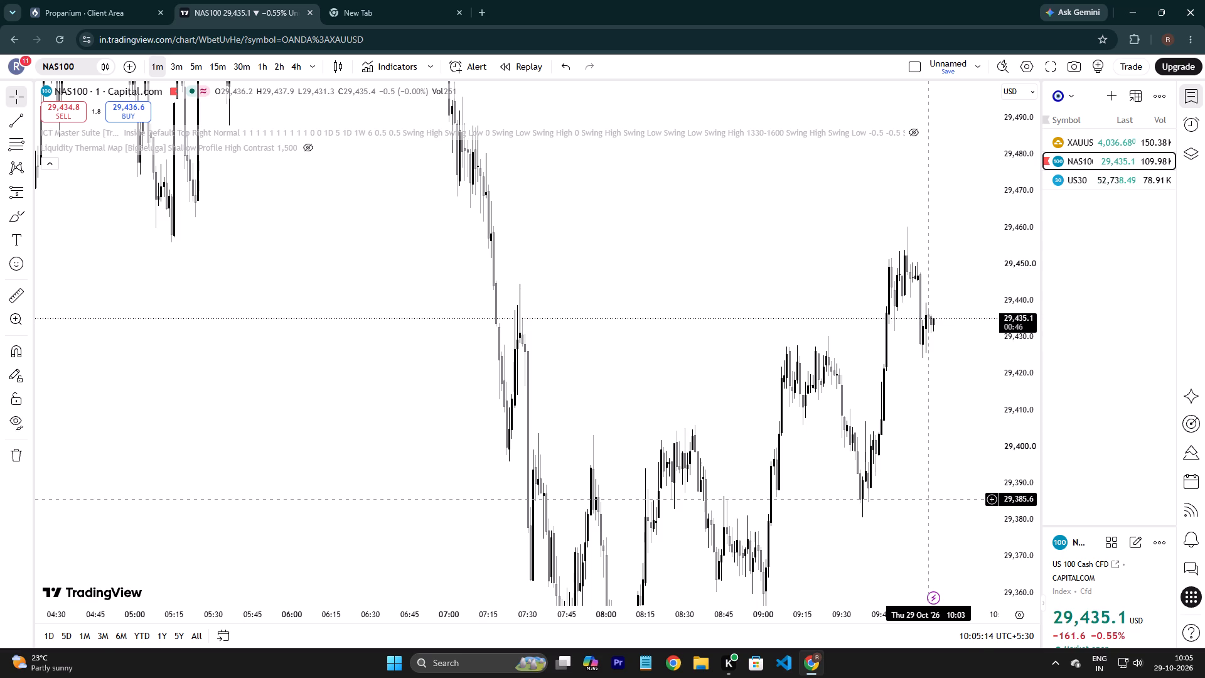
drag(784, 533, 651, 530)
scroll(827, 388, up, 11)
drag(687, 384, 699, 310)
click(699, 310)
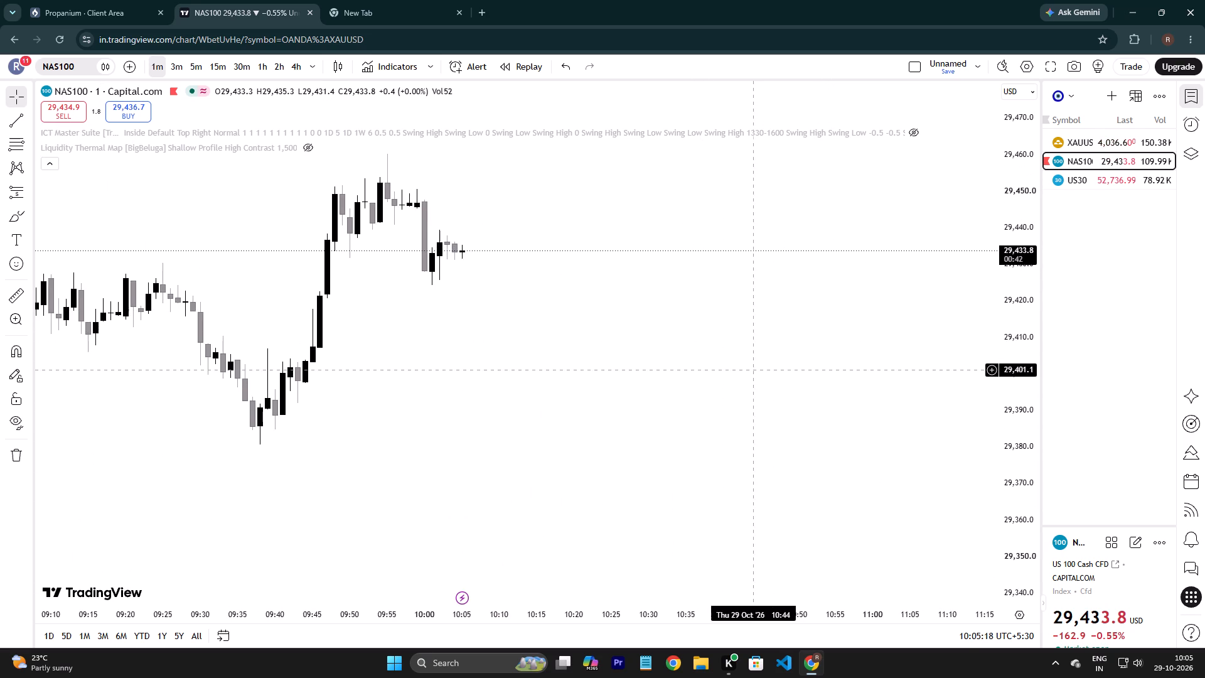
scroll(753, 375, down, 1)
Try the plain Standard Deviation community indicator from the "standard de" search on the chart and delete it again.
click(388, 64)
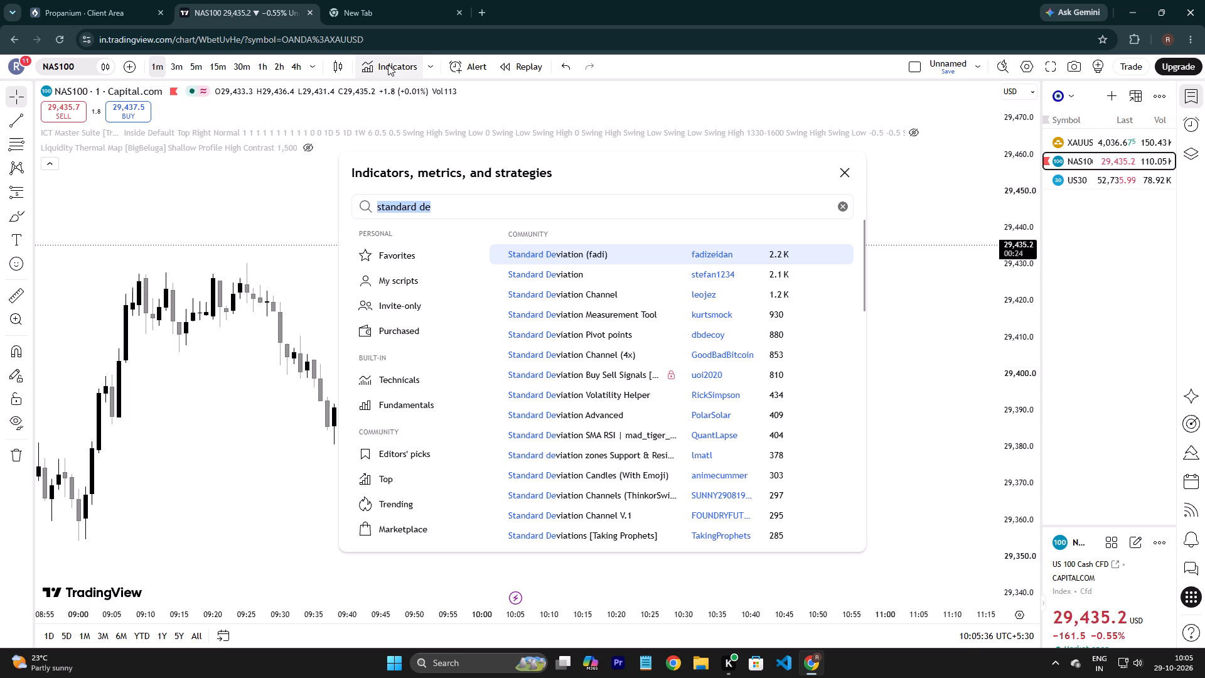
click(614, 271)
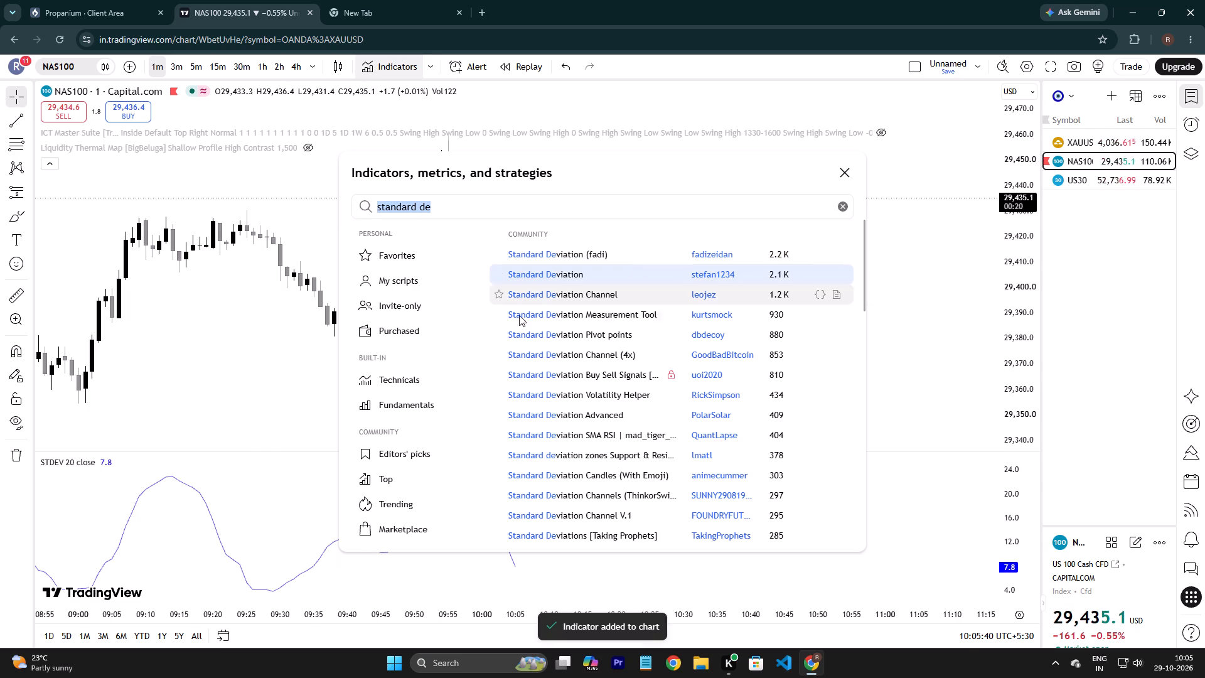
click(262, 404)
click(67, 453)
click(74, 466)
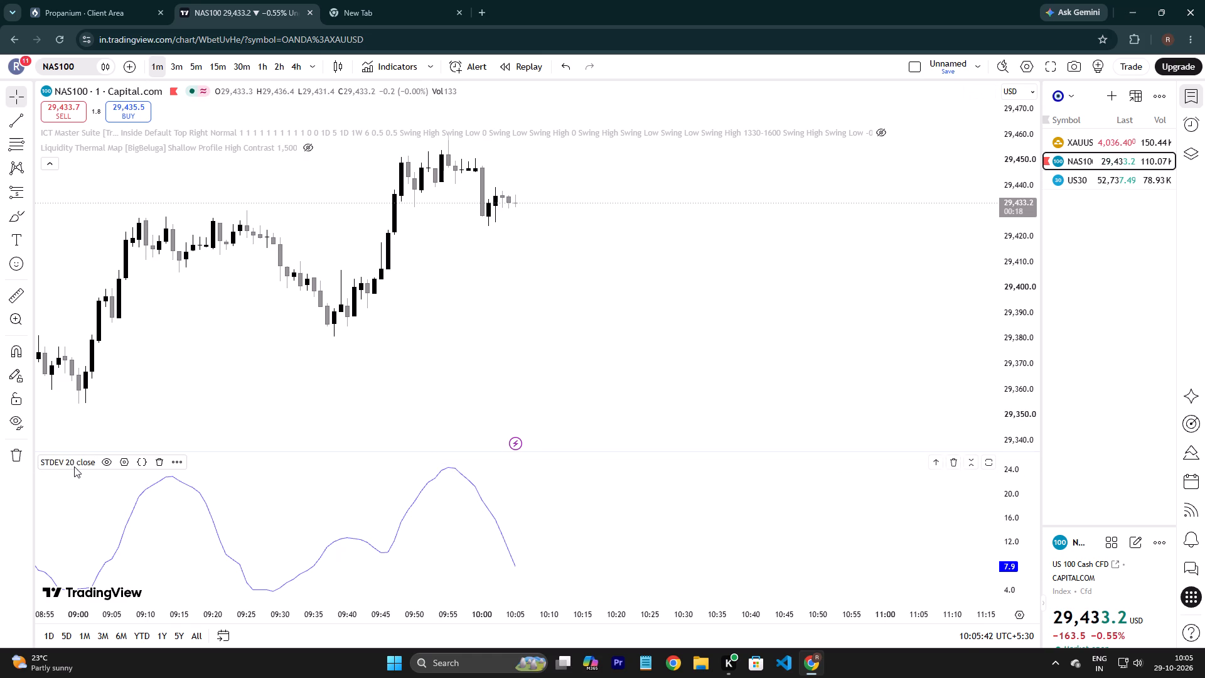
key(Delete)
Add the community indicator Standard Deviation Channel from the "standard de" search to the chart.
click(372, 73)
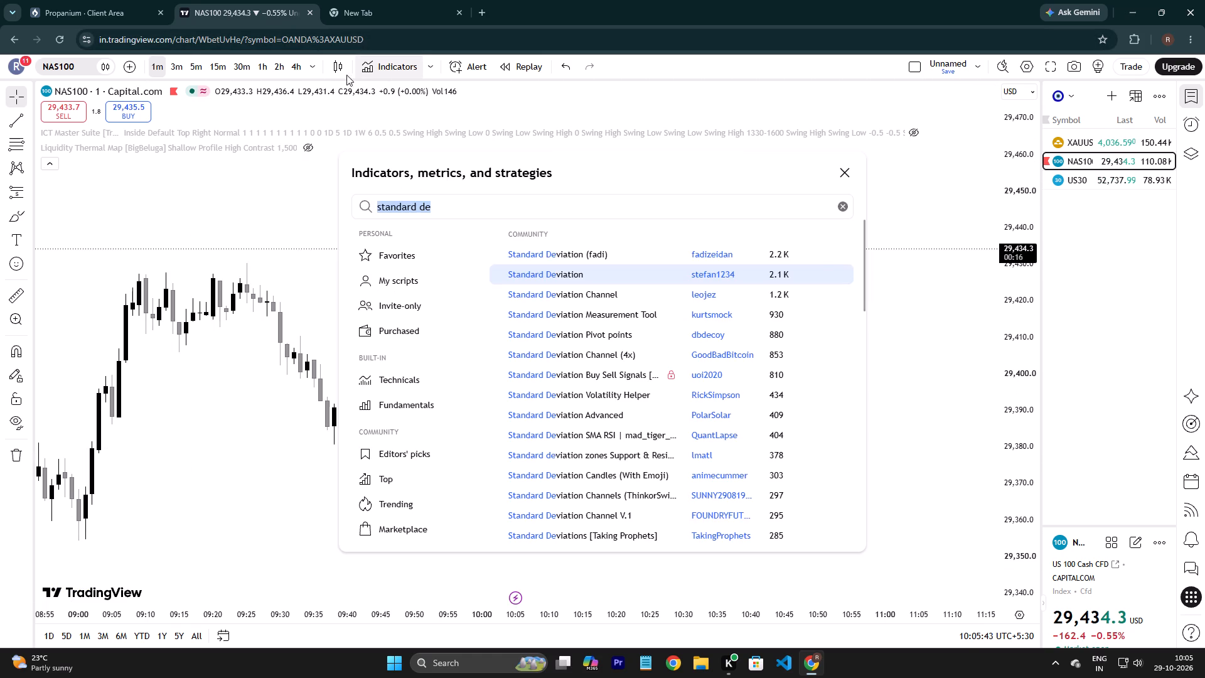
click(646, 296)
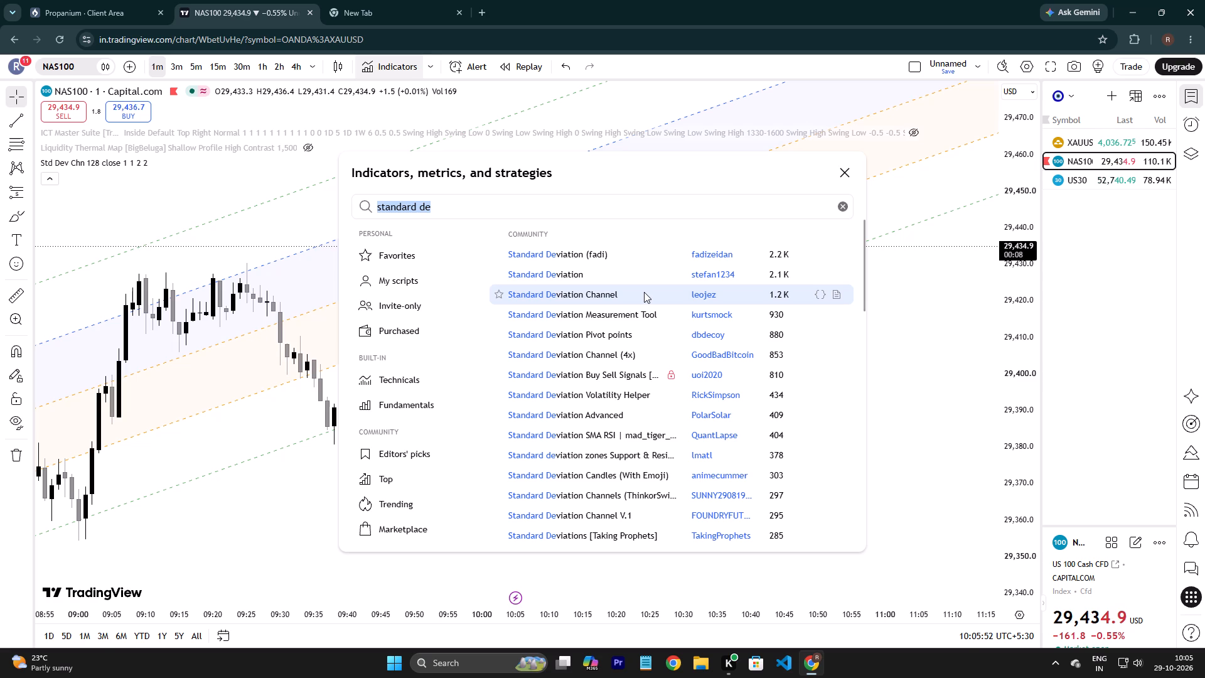
click(281, 342)
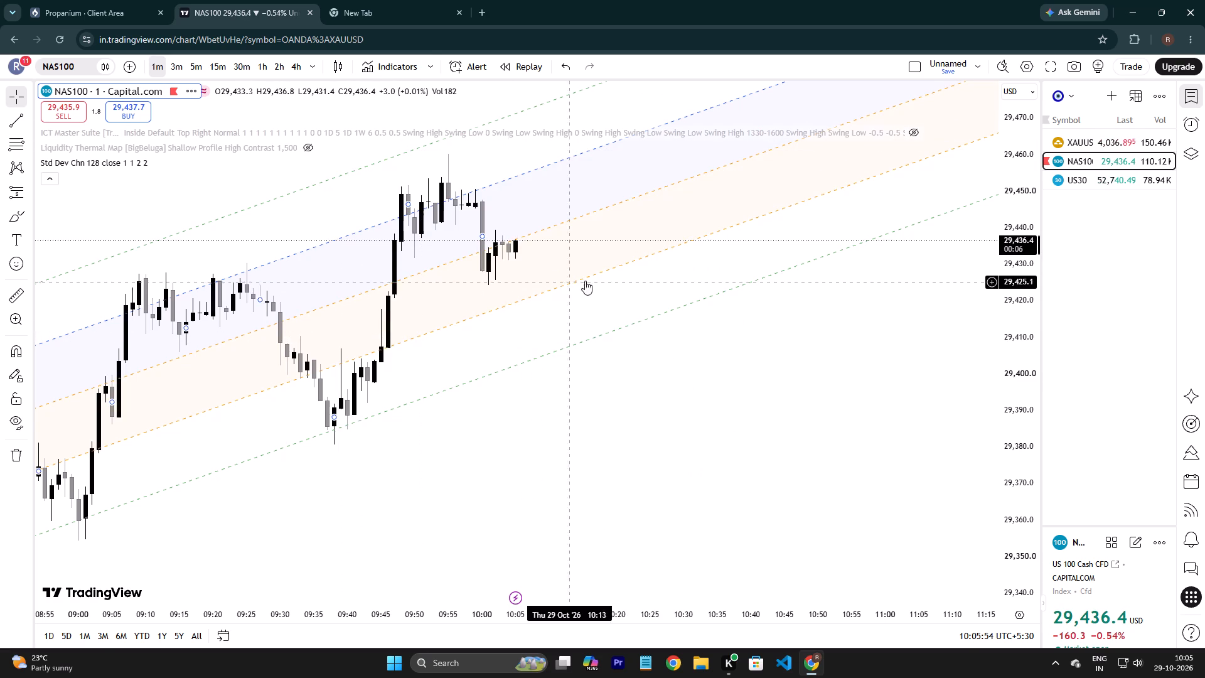
Examine how NAS100 price moves within the Standard Deviation Channel bands across the morning swings.
scroll(533, 376, down, 6)
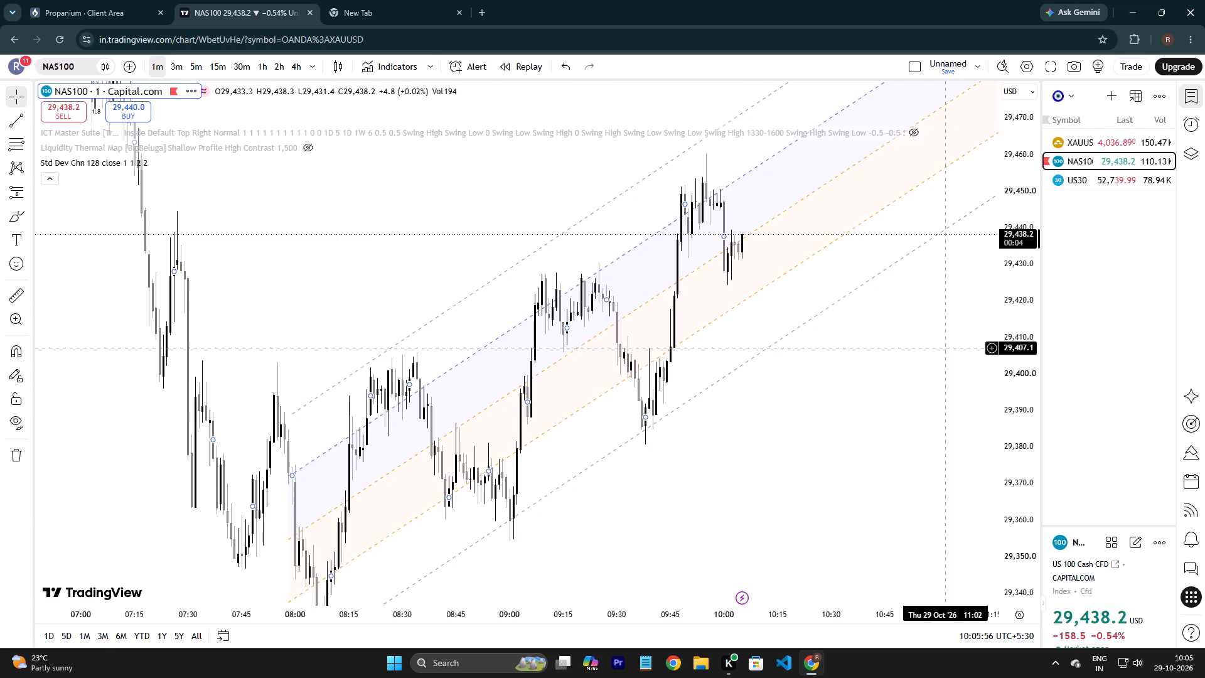
drag(1021, 291, 988, 462)
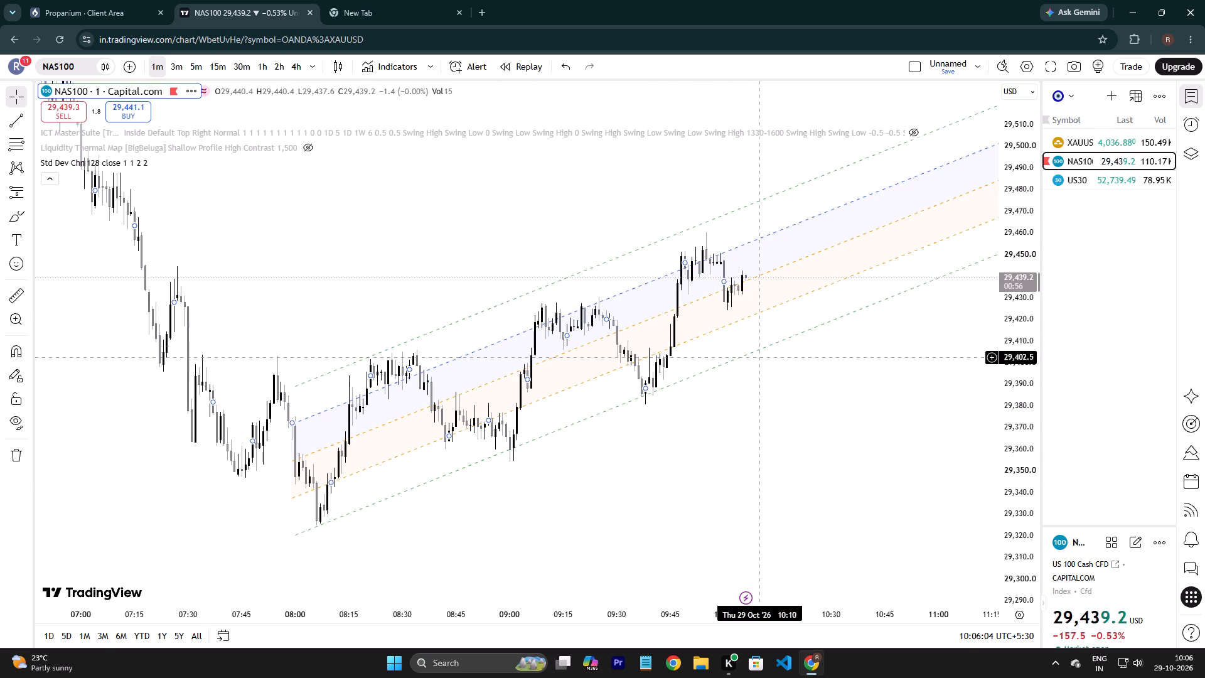
drag(772, 391, 565, 375)
drag(999, 301, 999, 321)
click(989, 360)
scroll(940, 351, down, 6)
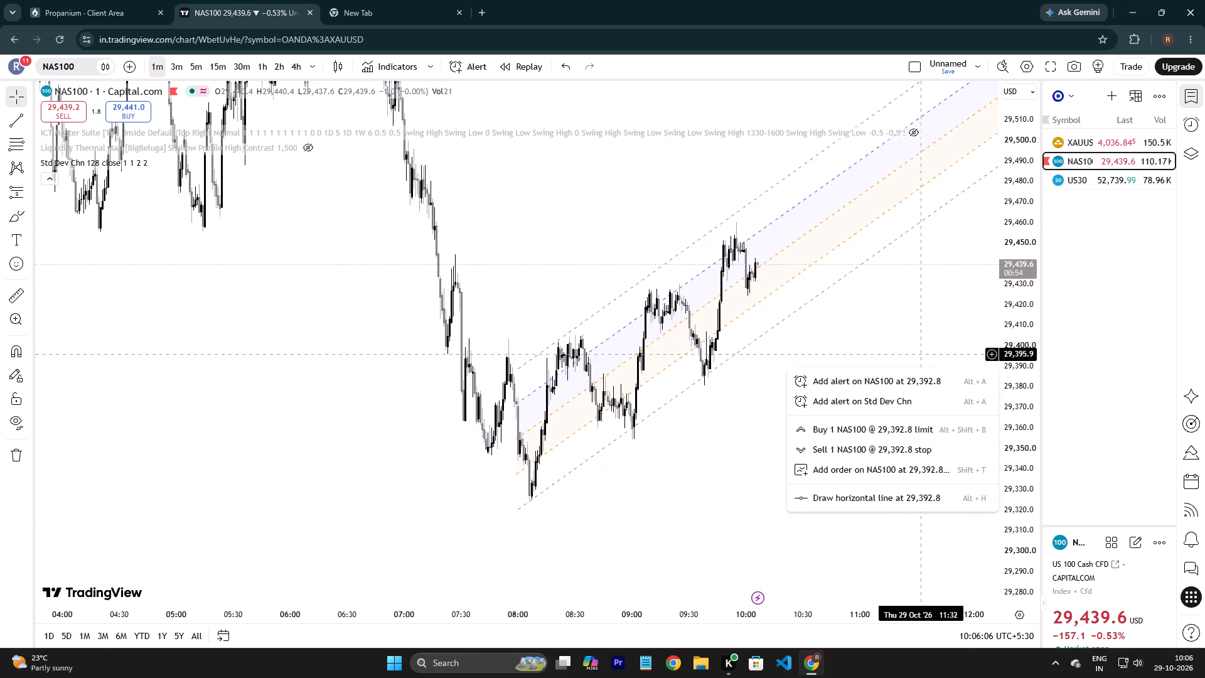
drag(879, 301, 631, 348)
click(631, 348)
scroll(705, 336, down, 1)
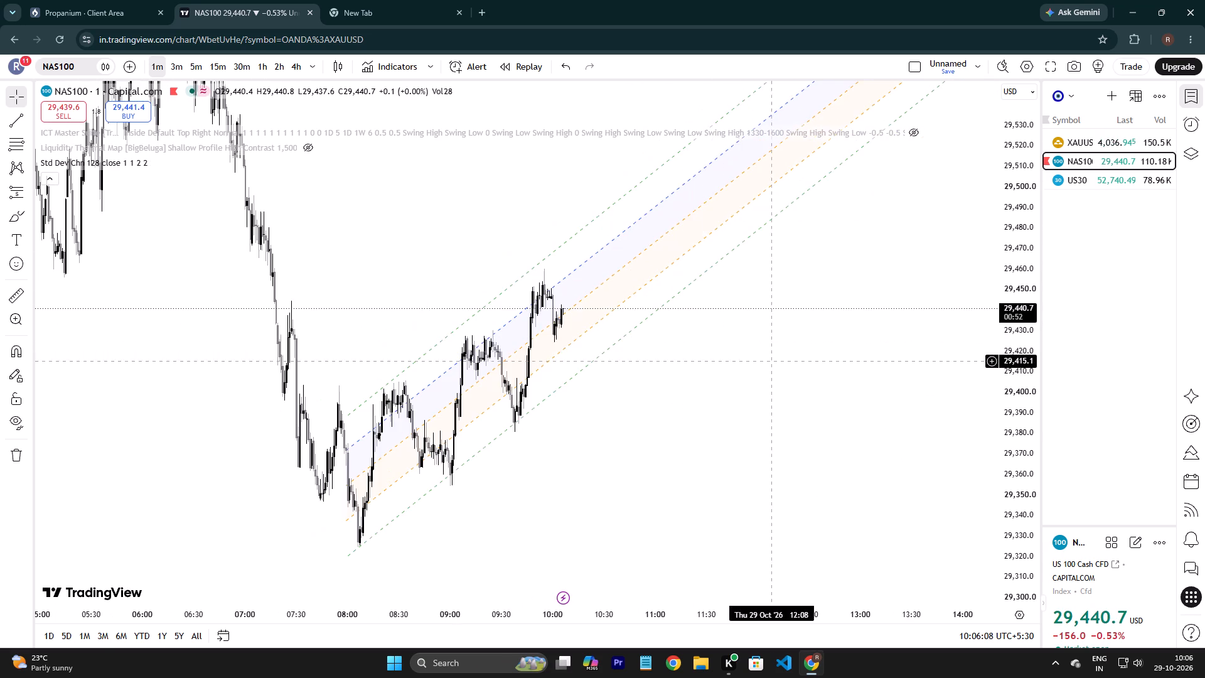
drag(779, 363, 773, 348)
drag(771, 345, 764, 332)
drag(761, 325, 758, 319)
drag(758, 318, 749, 303)
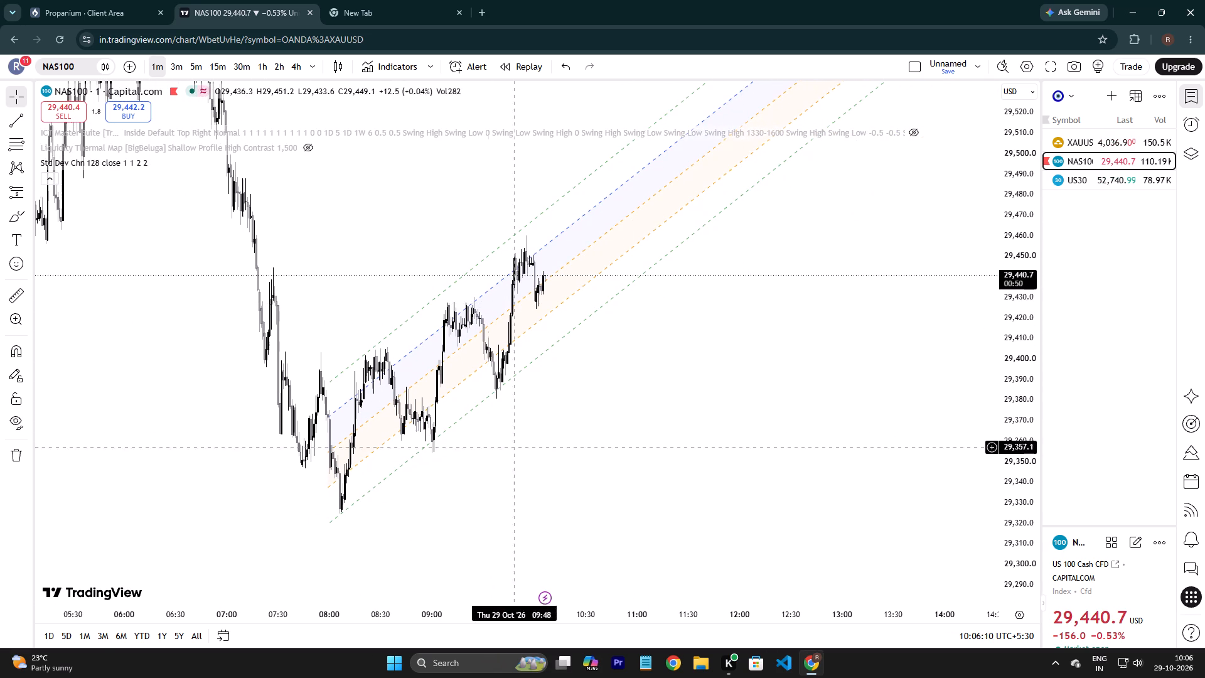
drag(267, 331, 215, 375)
Add the community indicator Standard Deviation Measurement Tool to the chart, removing the duplicate so a single copy is kept.
click(373, 65)
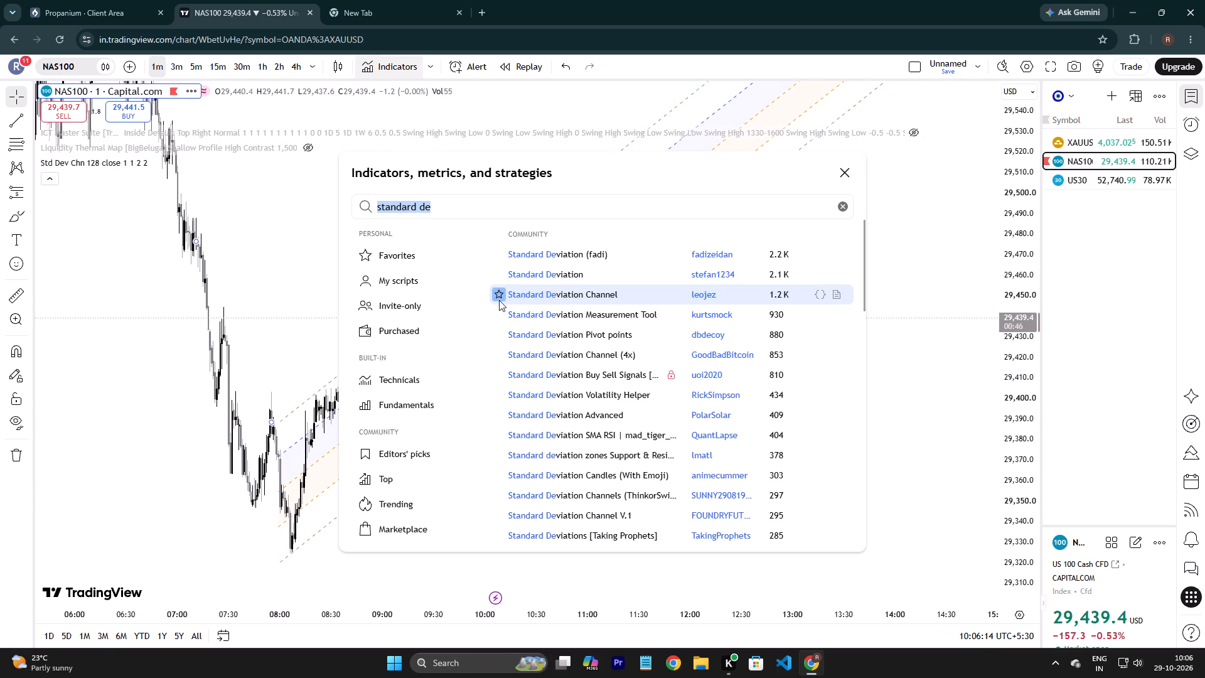
double_click(499, 300)
double_click(538, 317)
click(836, 174)
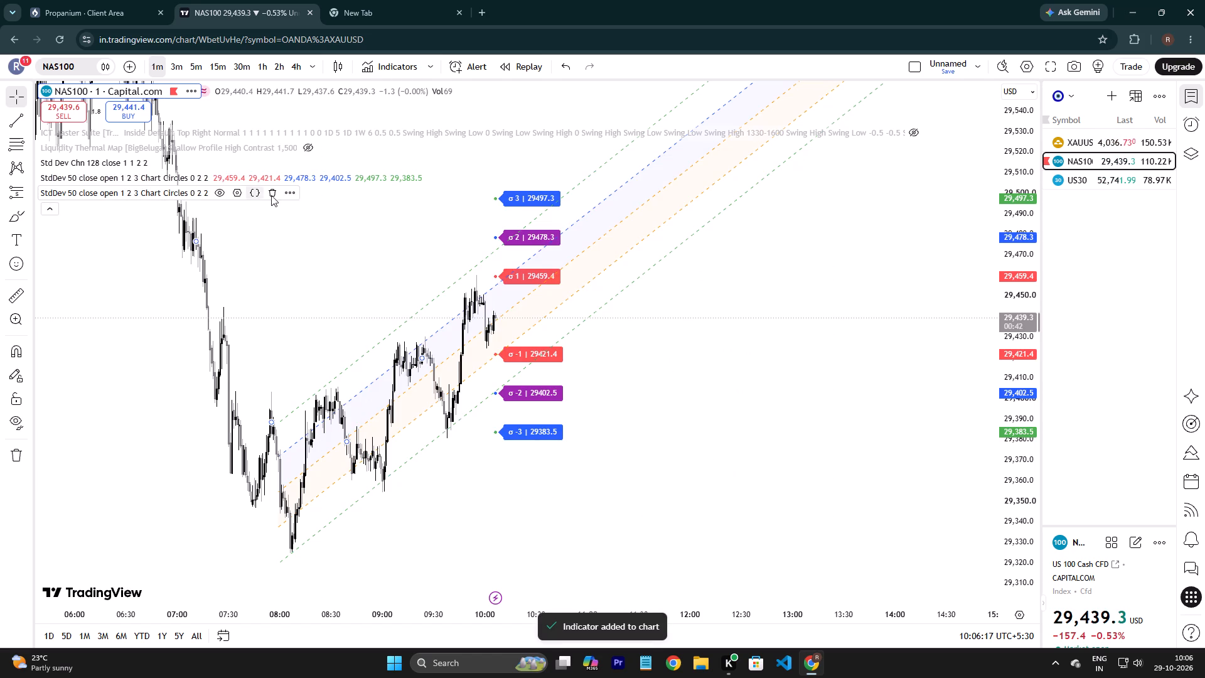
double_click(272, 195)
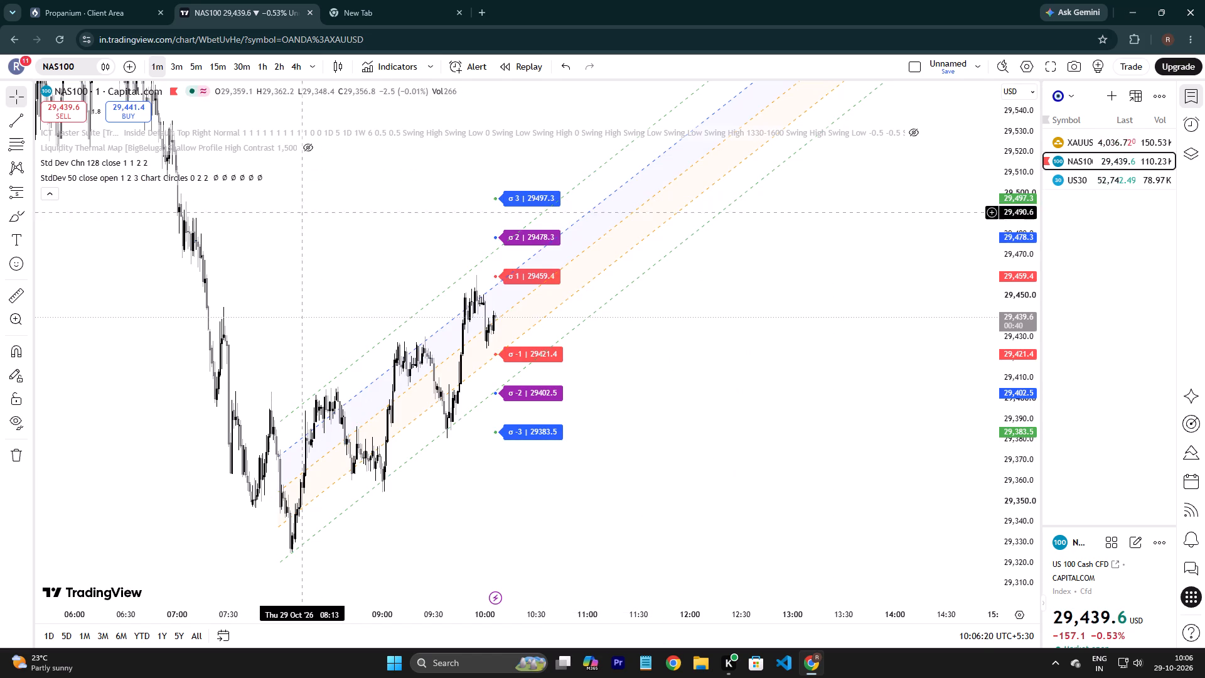
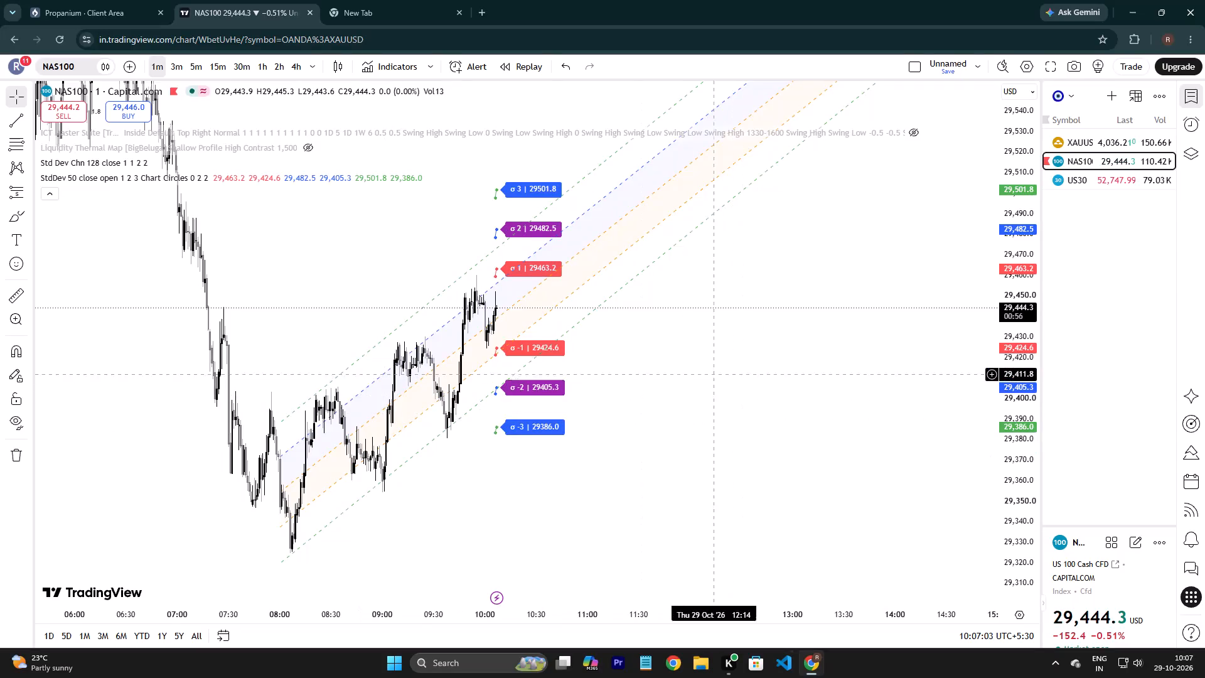
Remove the Standard Deviation Measurement Tool indicator from the NAS100 chart.
drag(704, 371, 815, 396)
scroll(816, 374, up, 2)
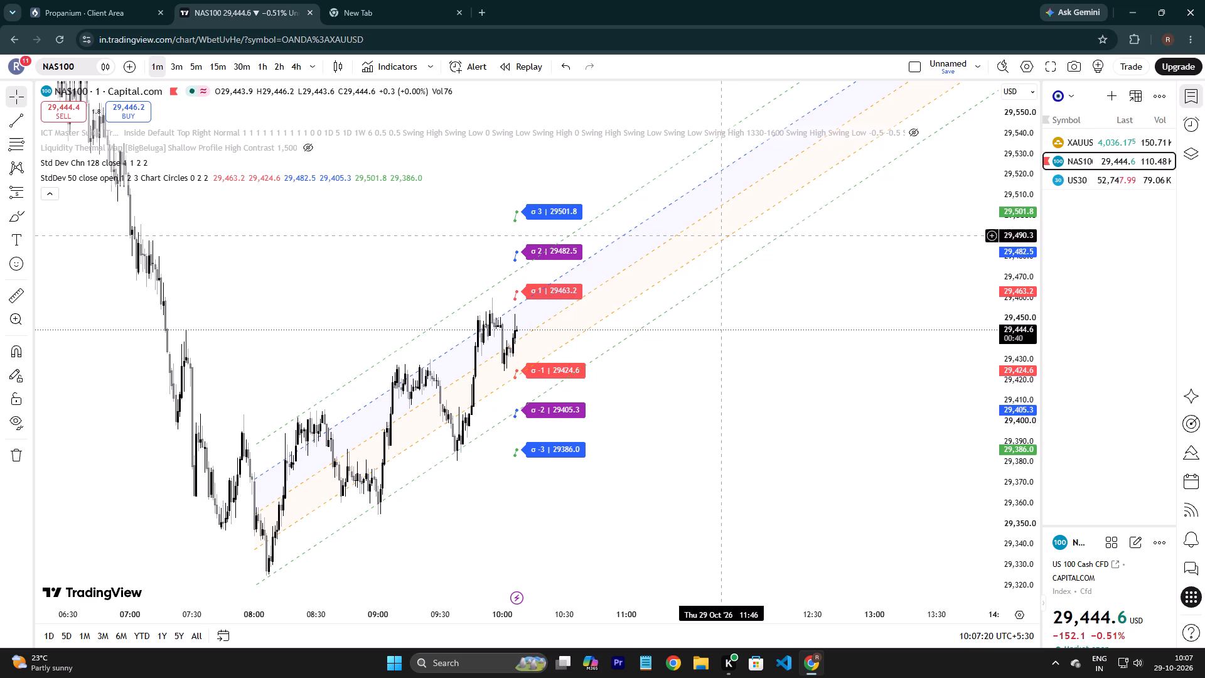
click(97, 182)
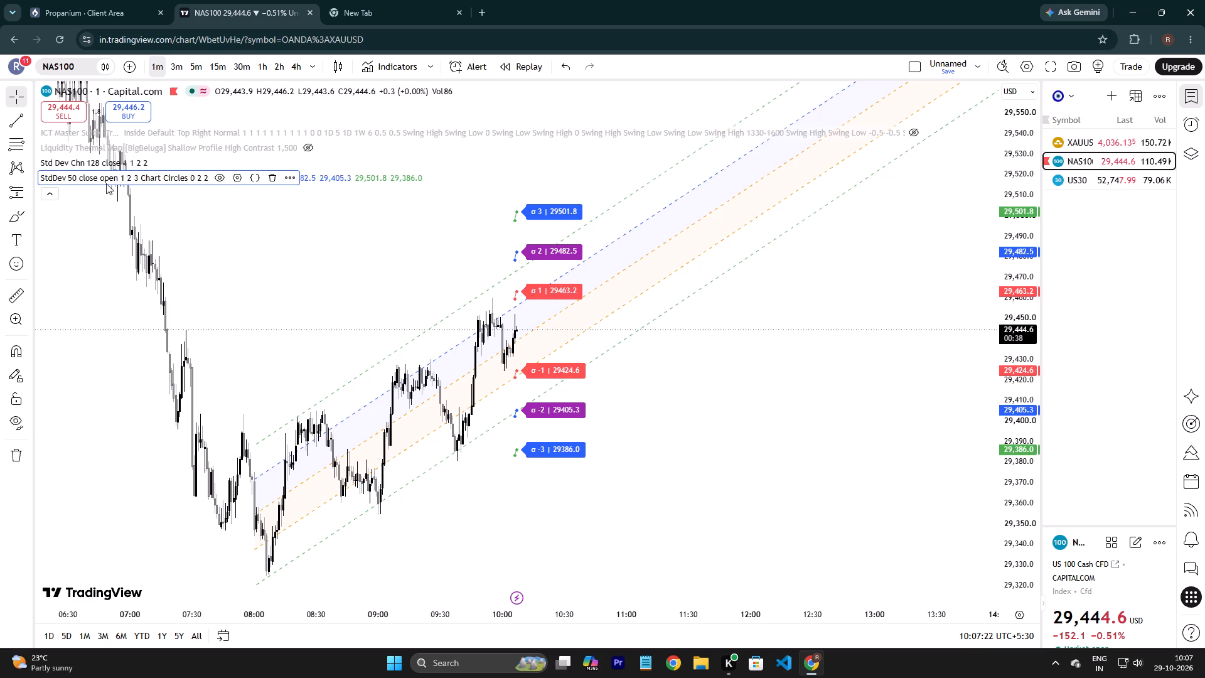
click(265, 177)
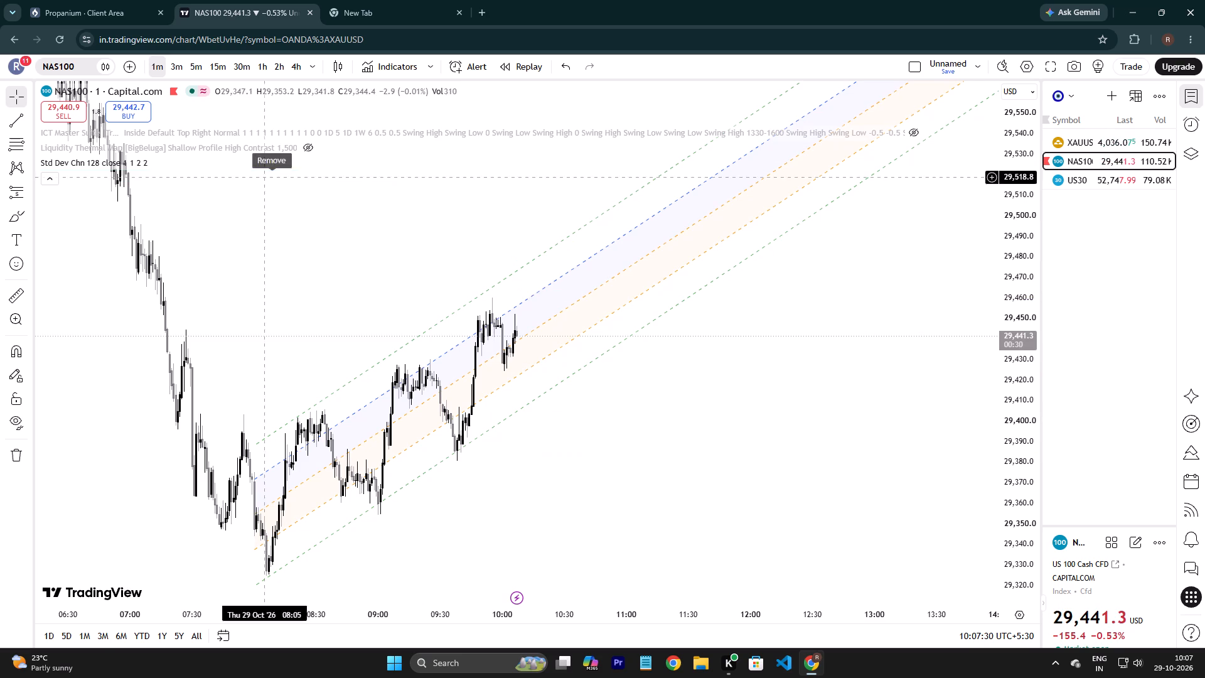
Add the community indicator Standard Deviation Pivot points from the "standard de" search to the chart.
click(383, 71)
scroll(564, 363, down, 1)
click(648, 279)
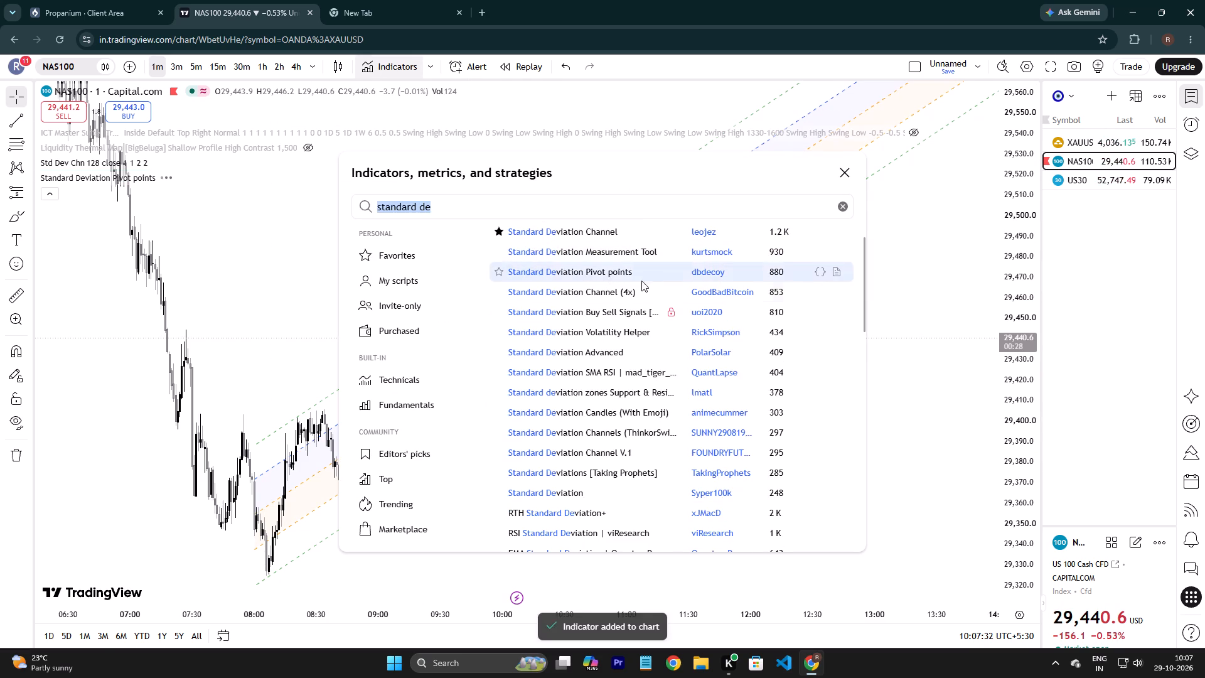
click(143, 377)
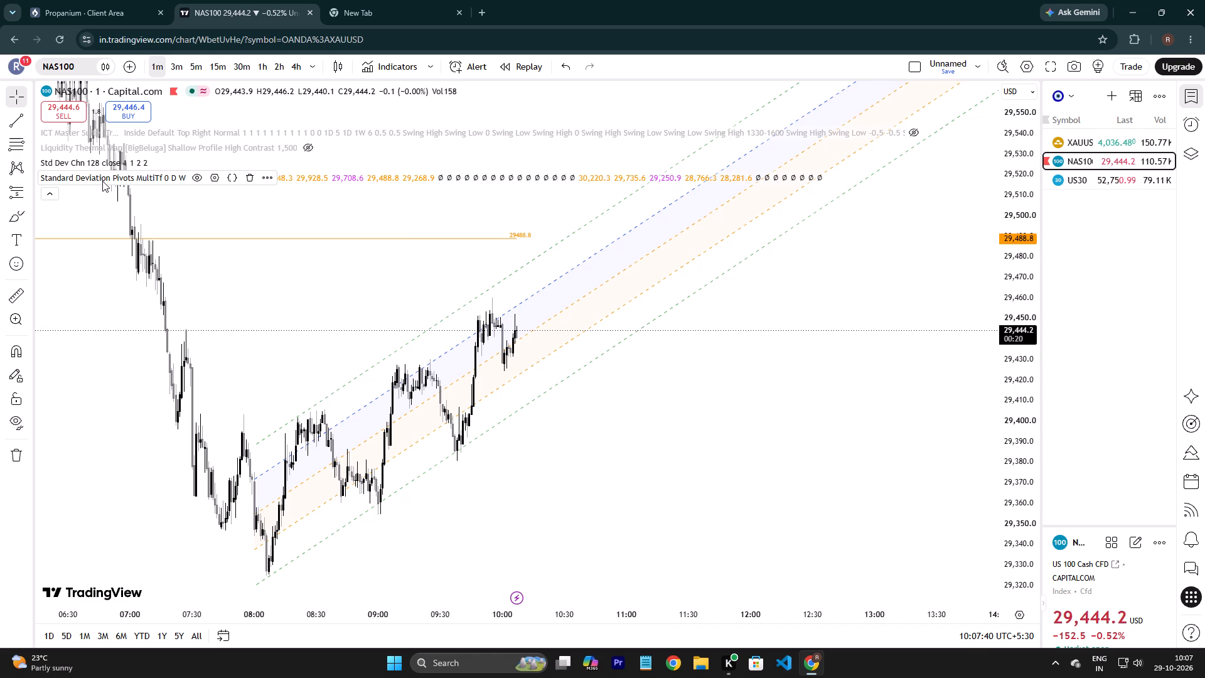
Examine where the Standard Deviation Pivots levels lie relative to NAS100 price and the channel on the 1-minute chart.
drag(567, 353, 625, 393)
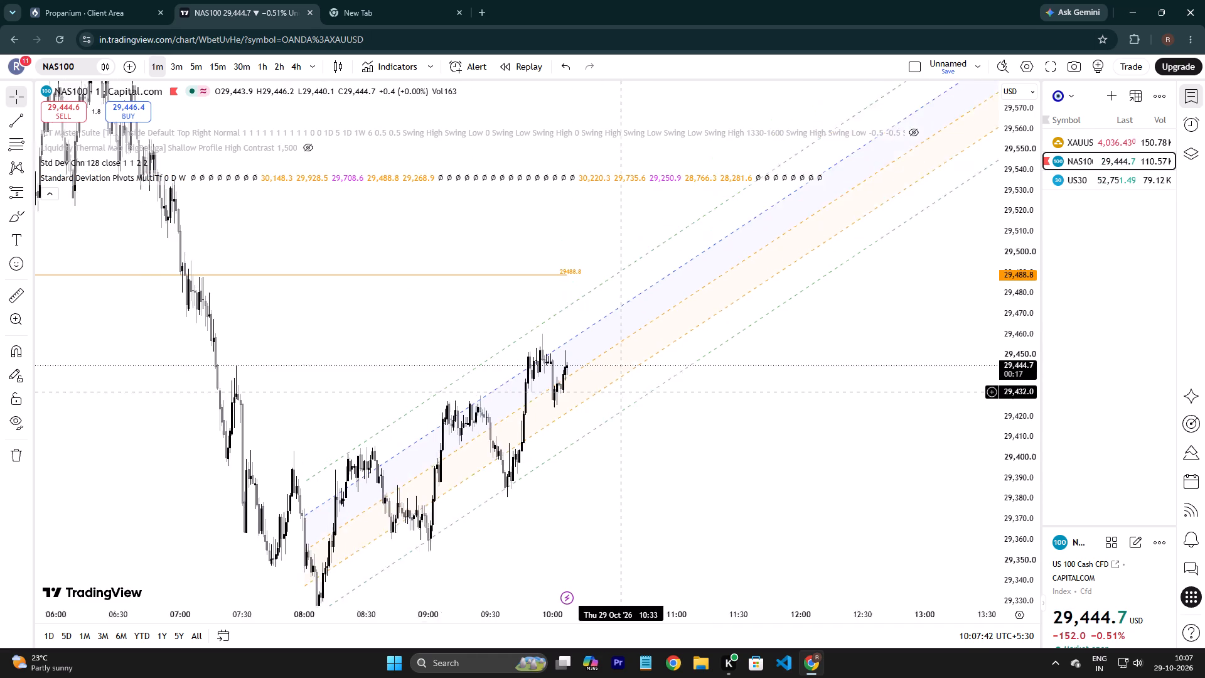
drag(625, 393, 646, 396)
scroll(640, 396, down, 10)
drag(1036, 266, 999, 402)
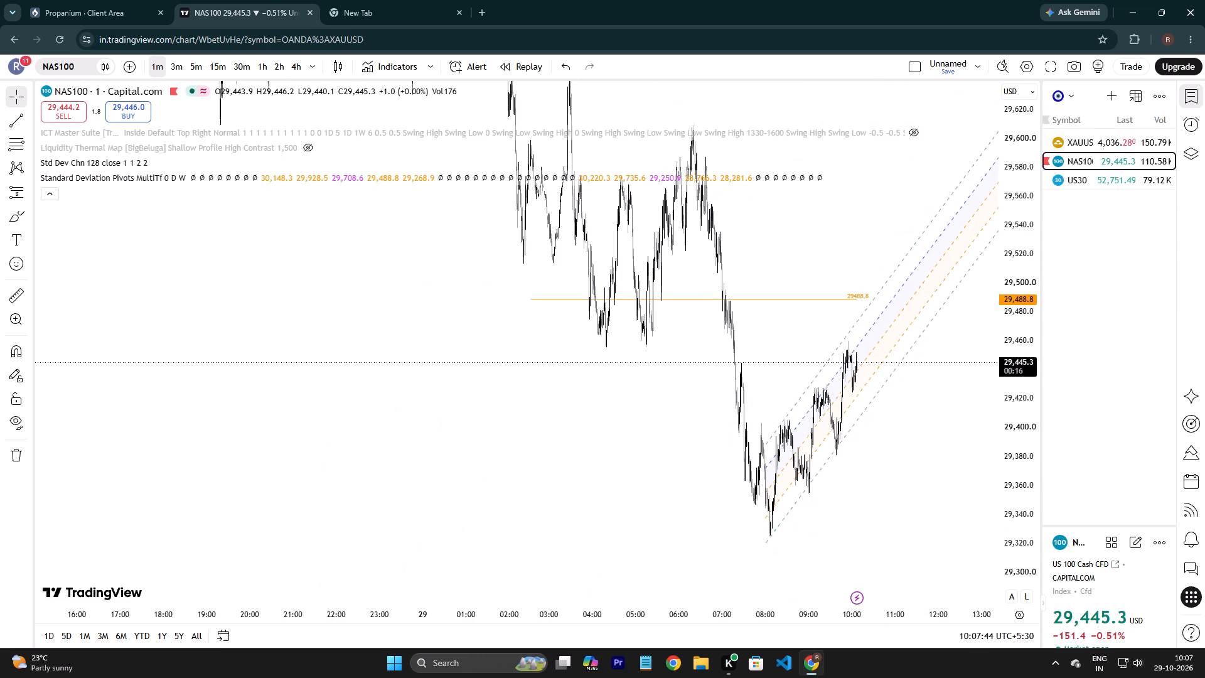
drag(999, 402, 923, 450)
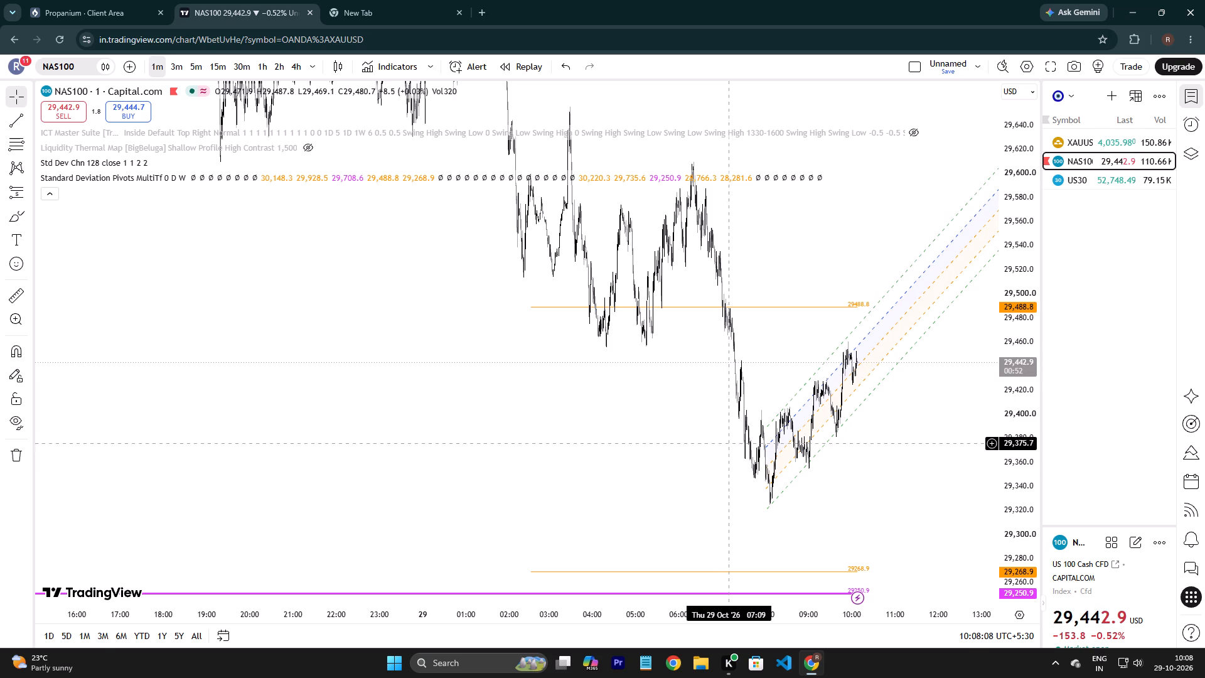
scroll(749, 458, up, 15)
drag(626, 456, 629, 493)
drag(1017, 424, 977, 40)
drag(782, 401, 837, 241)
Switch the chart to the 15-minute timeframe and inspect the pivot levels against the deviation channel.
click(218, 65)
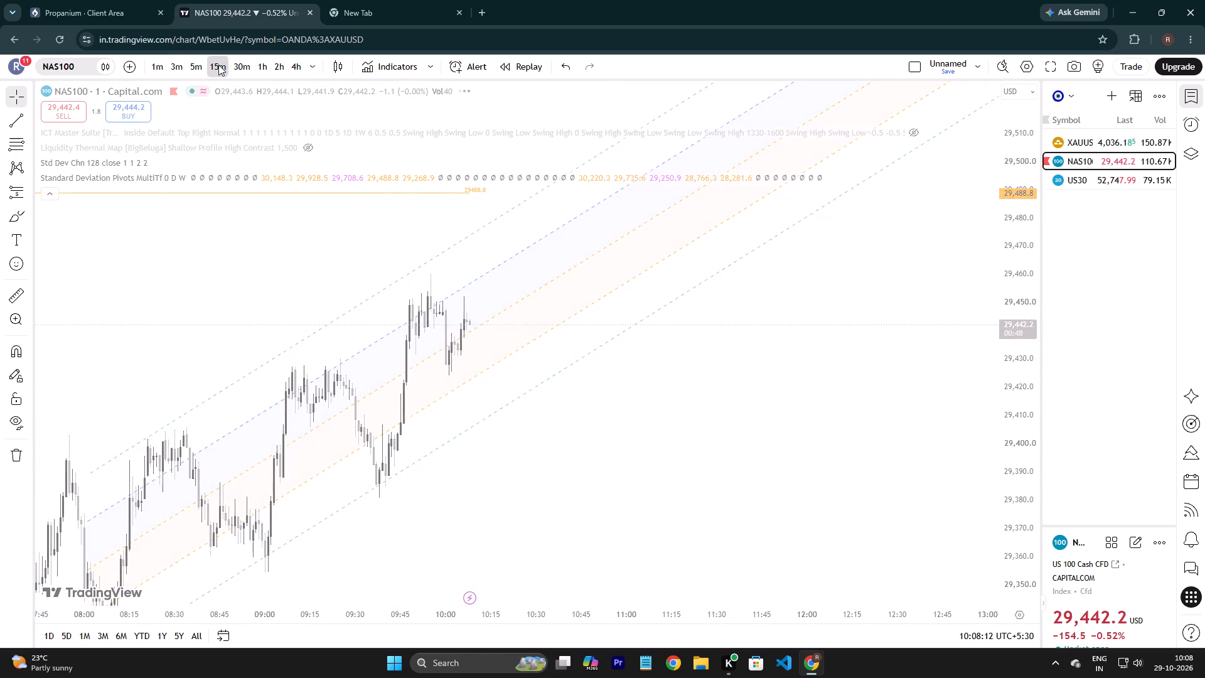
drag(1022, 276, 1015, 304)
drag(1012, 314, 963, 611)
drag(673, 379, 719, 416)
drag(1015, 334, 1014, 438)
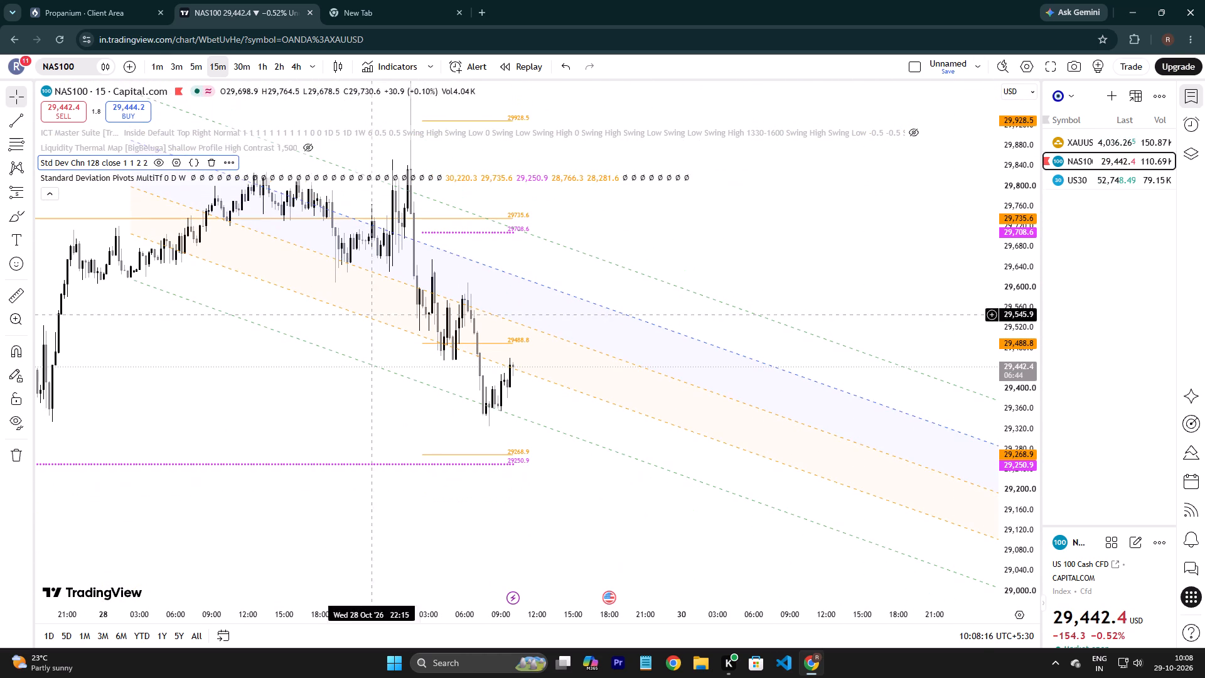
Return the chart to the 1-minute timeframe and examine recent price against the deviation channel and nearest pivot level.
double_click(154, 65)
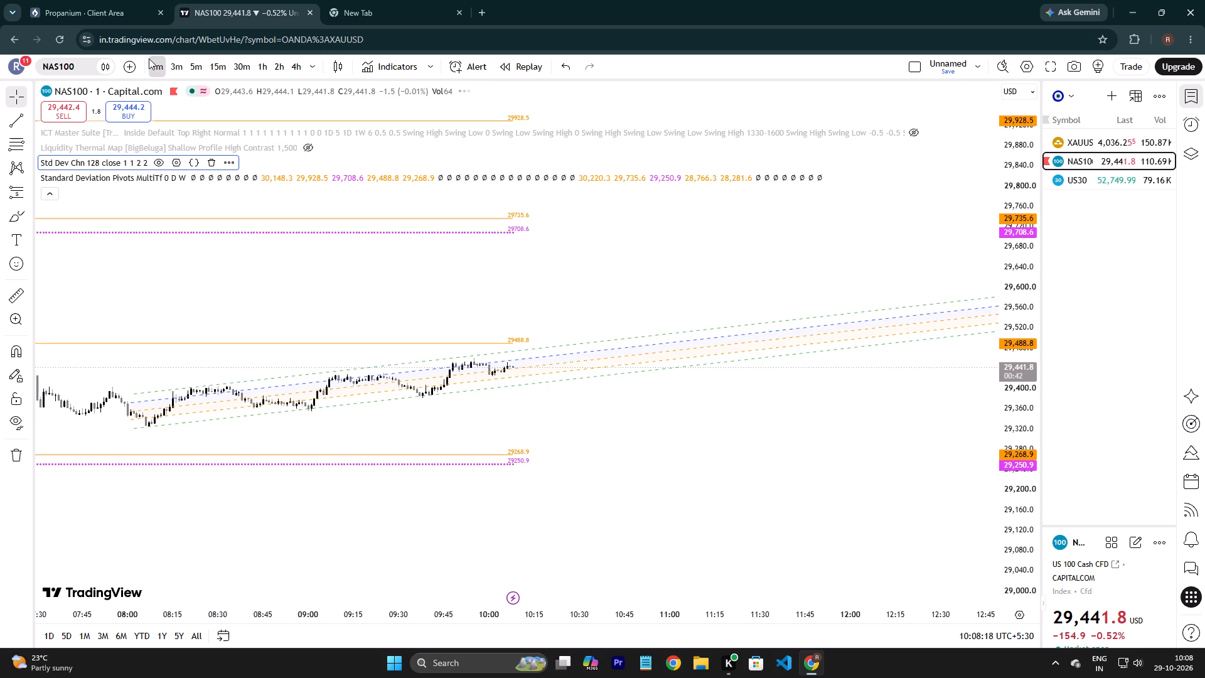
drag(1036, 414, 1030, 377)
drag(1027, 364, 1009, 50)
drag(1010, 322, 1005, 237)
drag(1005, 214, 999, 89)
drag(993, 268, 989, 185)
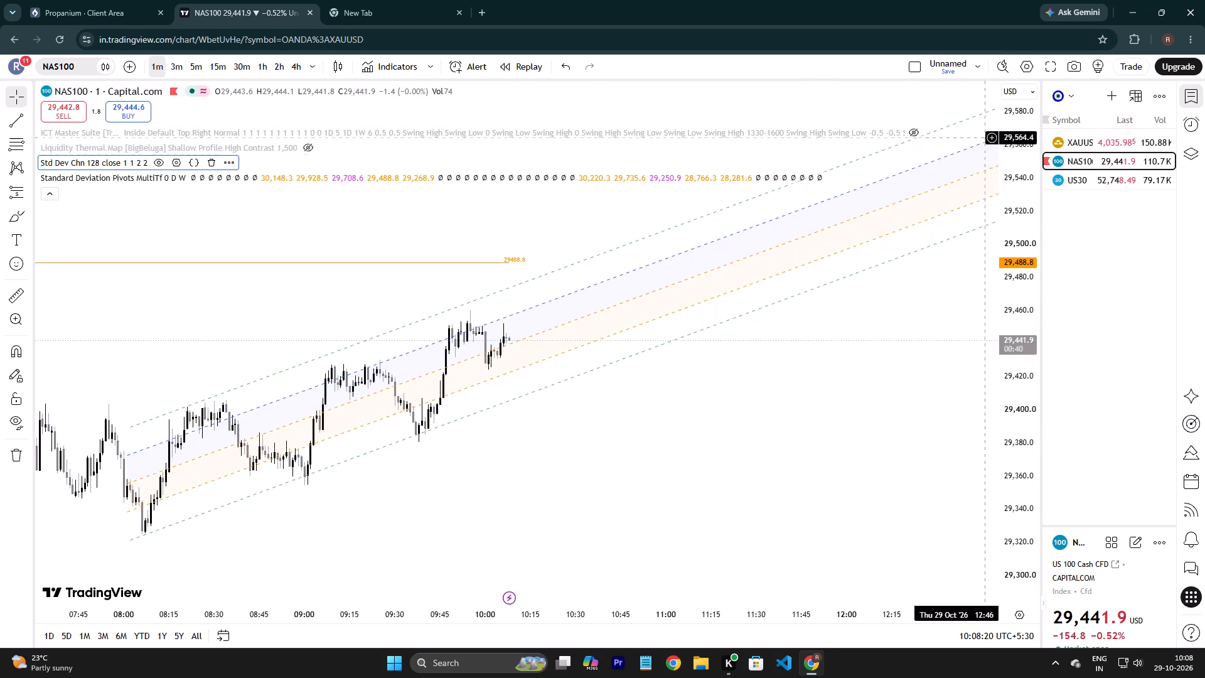
drag(866, 361, 818, 404)
click(1044, 347)
drag(1034, 337, 1025, 320)
drag(1024, 320, 1019, 303)
drag(1017, 292, 1005, 86)
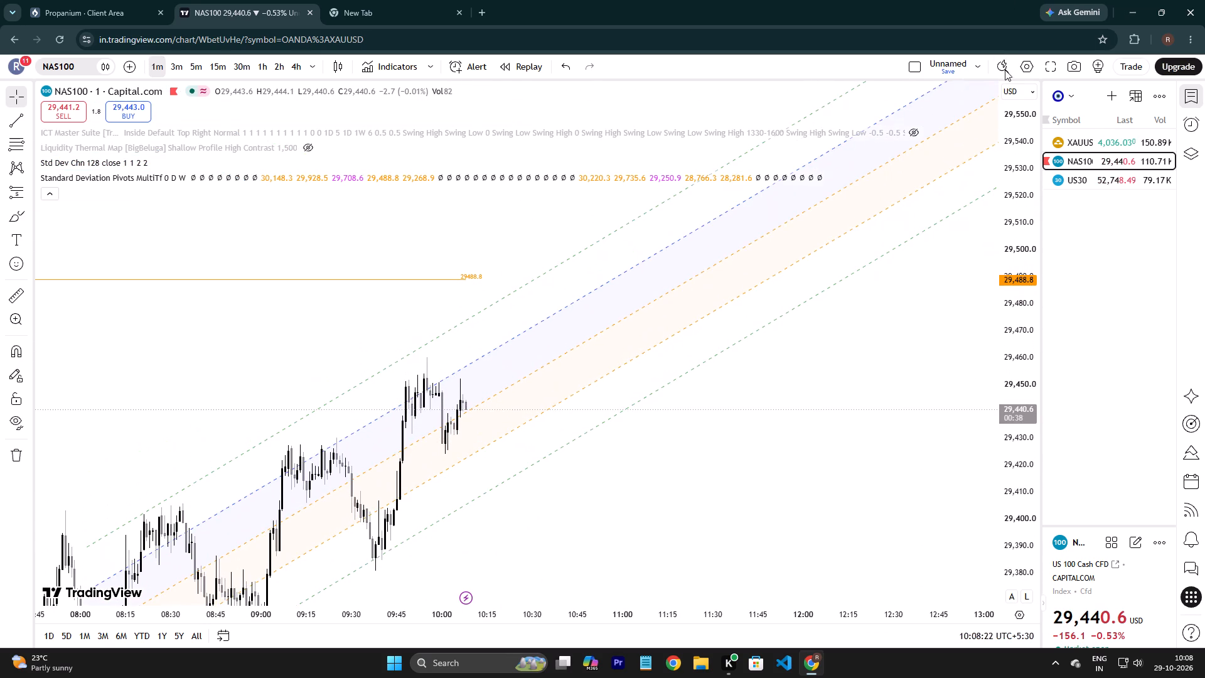
drag(1005, 36, 1008, 0)
drag(768, 463, 771, 357)
click(771, 358)
drag(778, 380, 812, 493)
click(812, 493)
scroll(793, 475, up, 2)
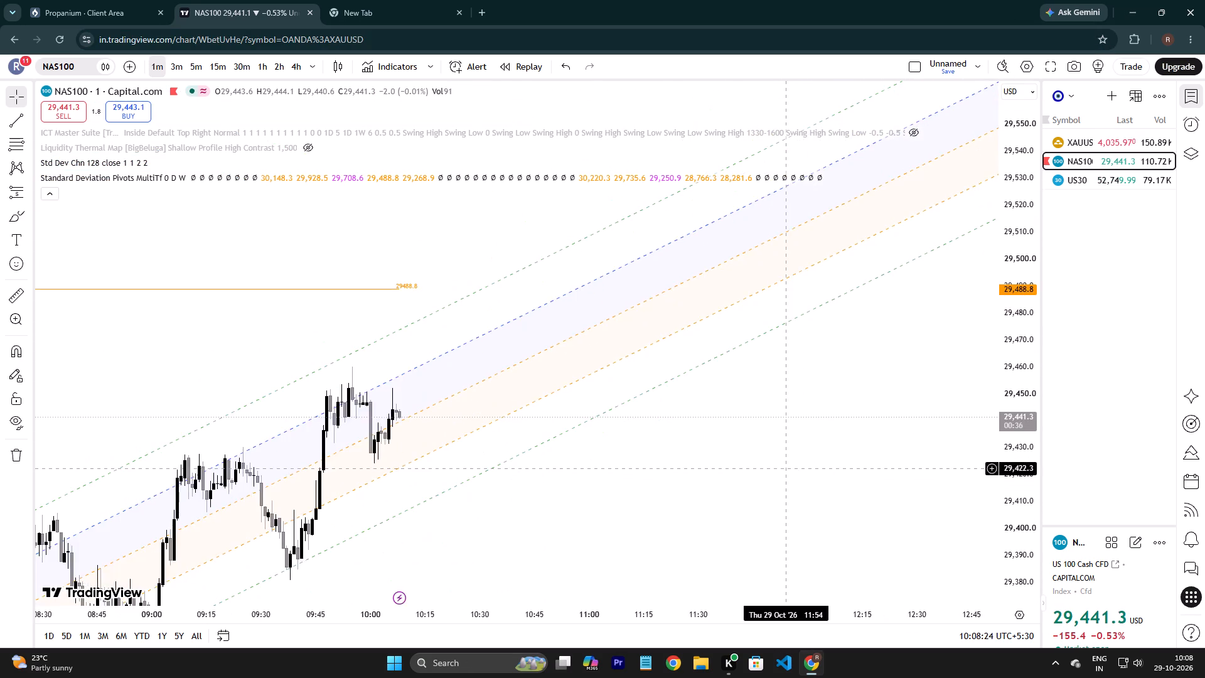
scroll(786, 468, down, 6)
drag(815, 493, 745, 413)
drag(1014, 289, 992, 431)
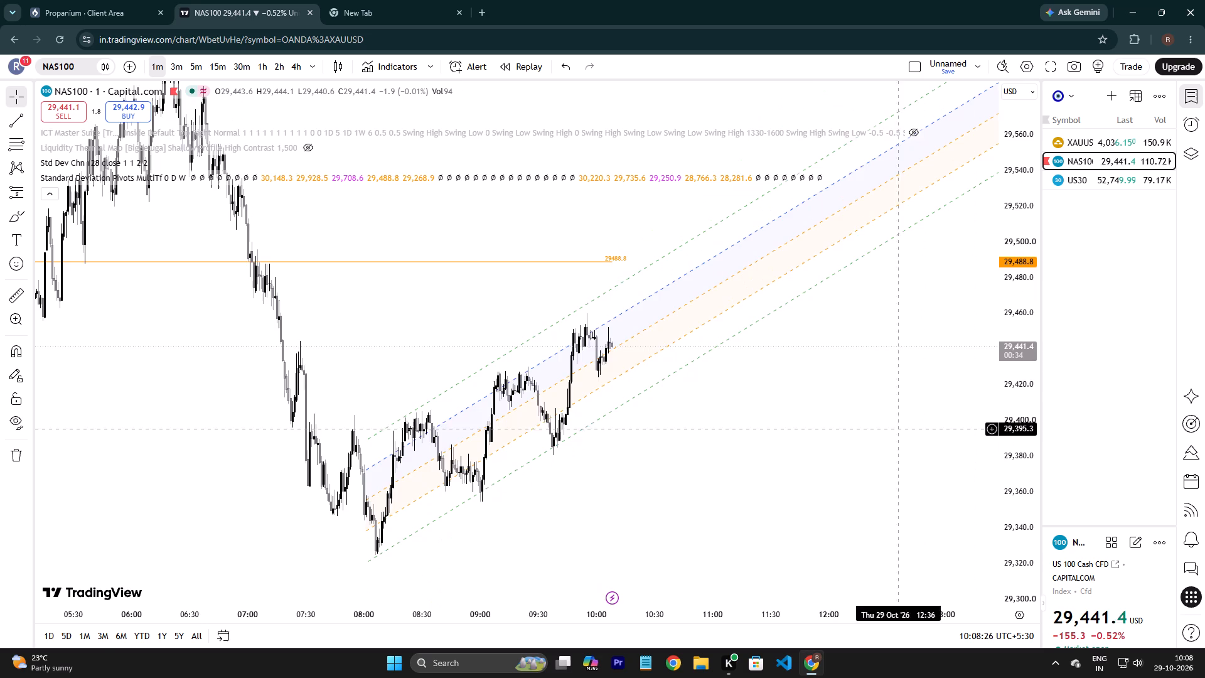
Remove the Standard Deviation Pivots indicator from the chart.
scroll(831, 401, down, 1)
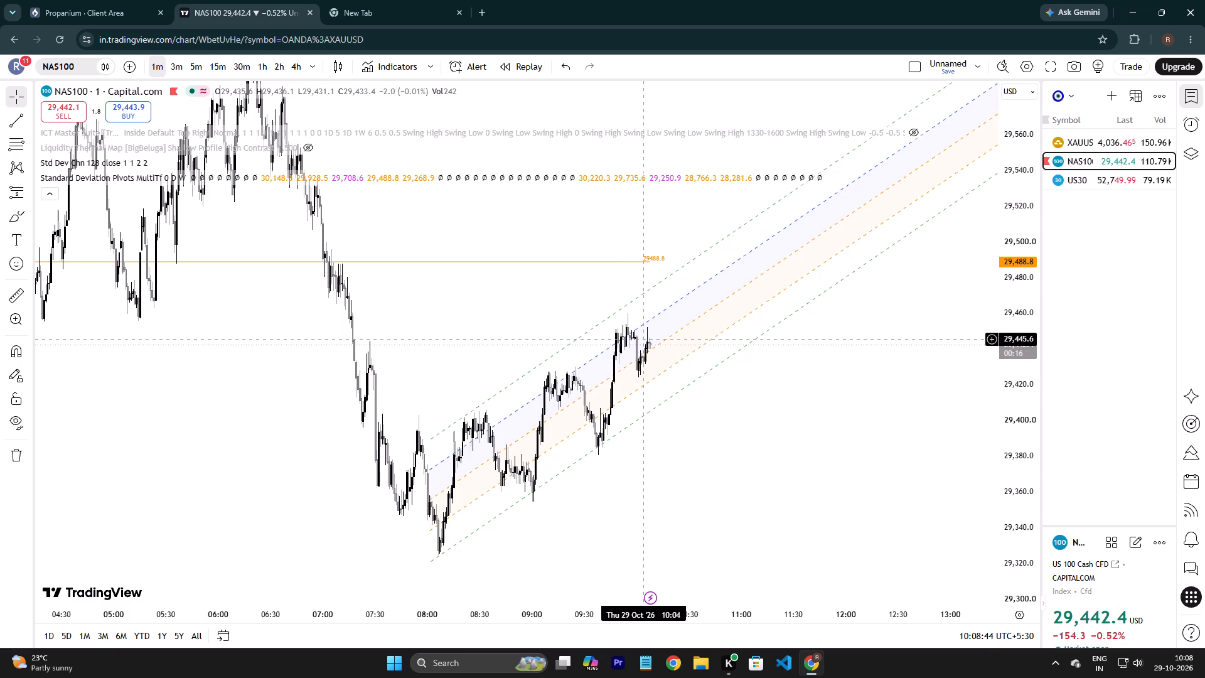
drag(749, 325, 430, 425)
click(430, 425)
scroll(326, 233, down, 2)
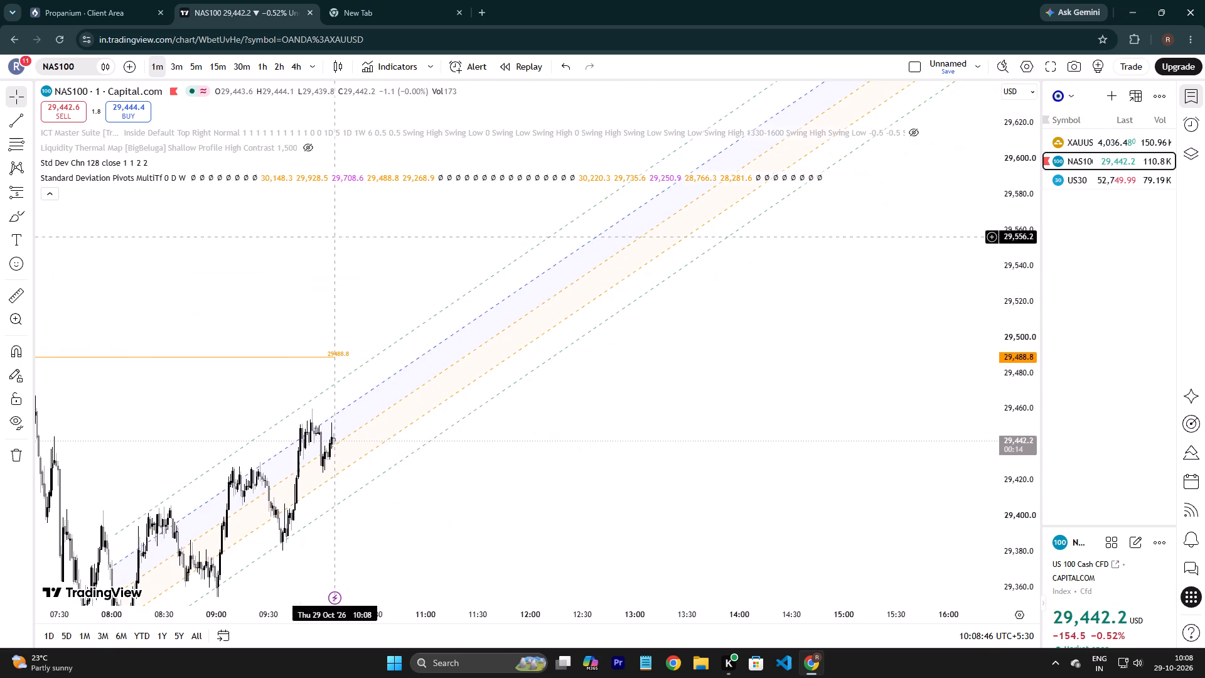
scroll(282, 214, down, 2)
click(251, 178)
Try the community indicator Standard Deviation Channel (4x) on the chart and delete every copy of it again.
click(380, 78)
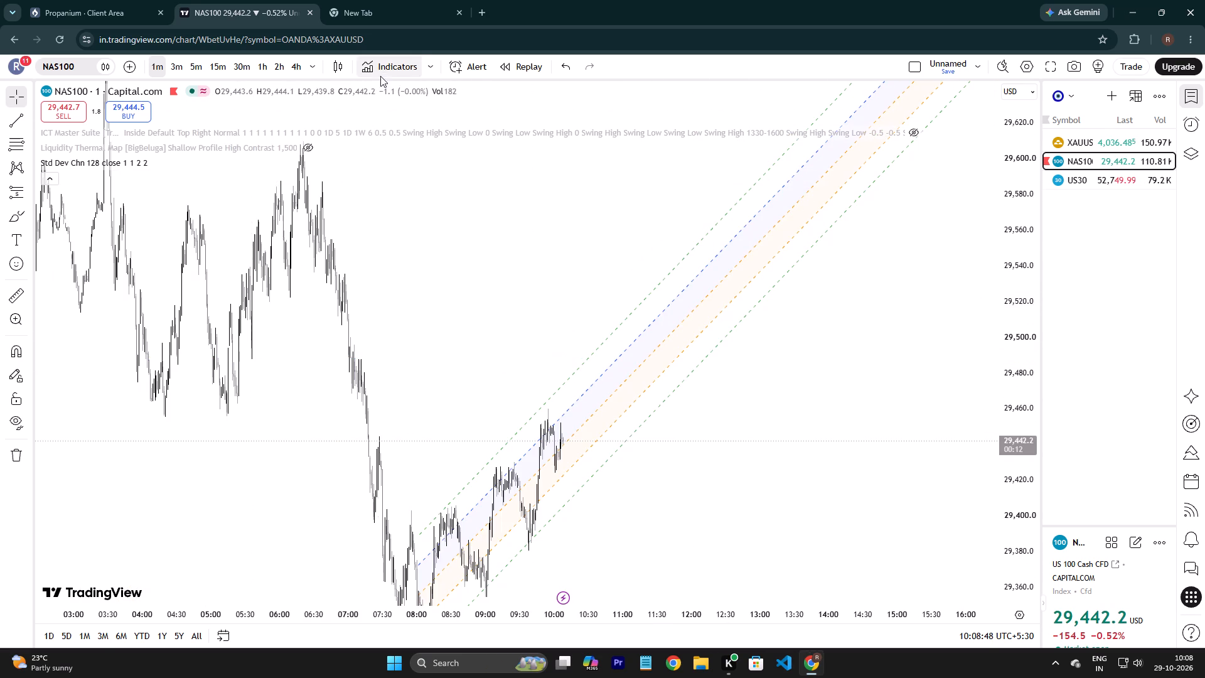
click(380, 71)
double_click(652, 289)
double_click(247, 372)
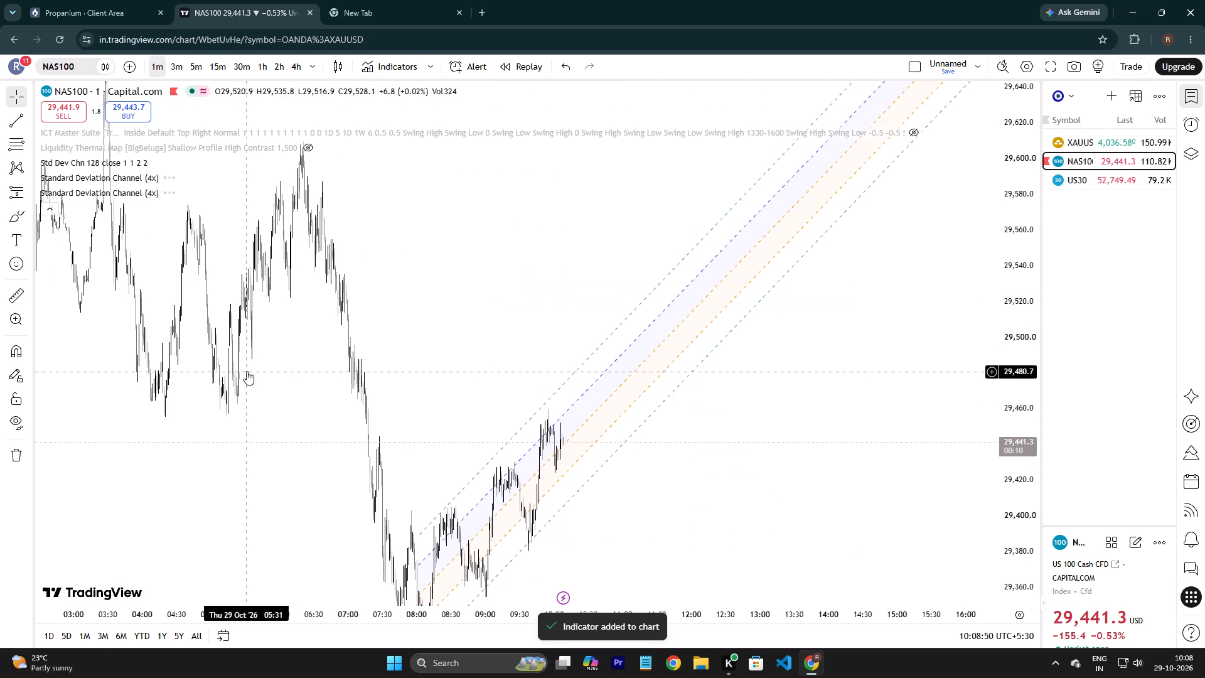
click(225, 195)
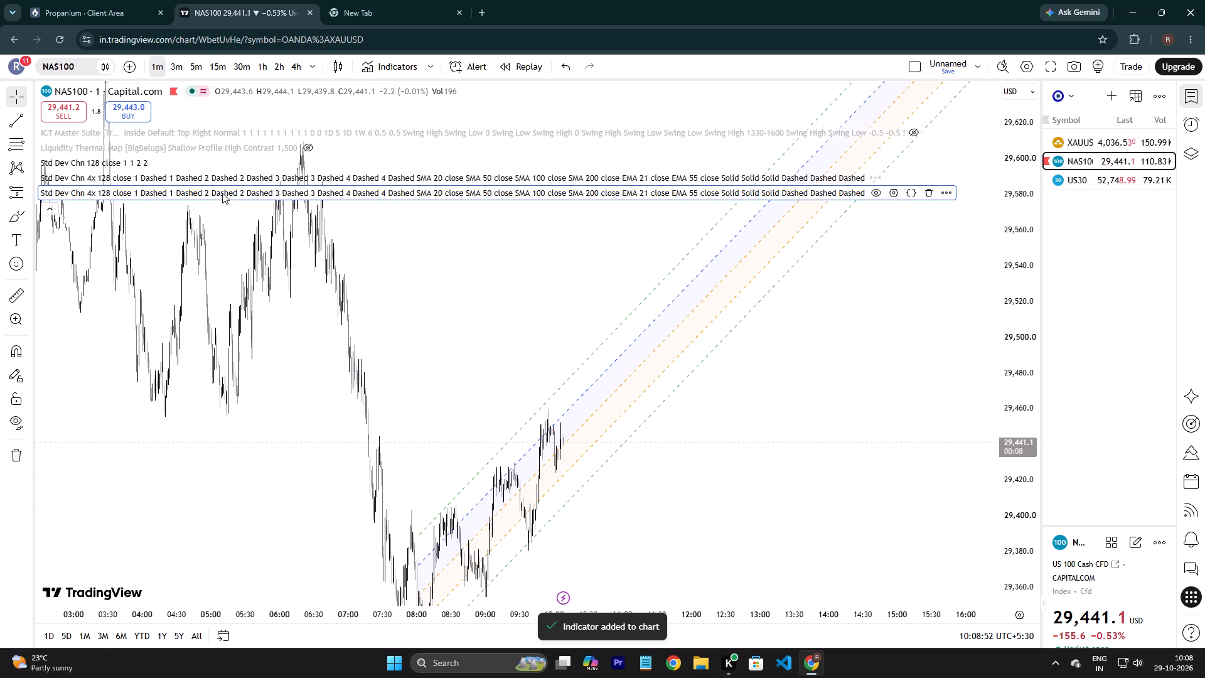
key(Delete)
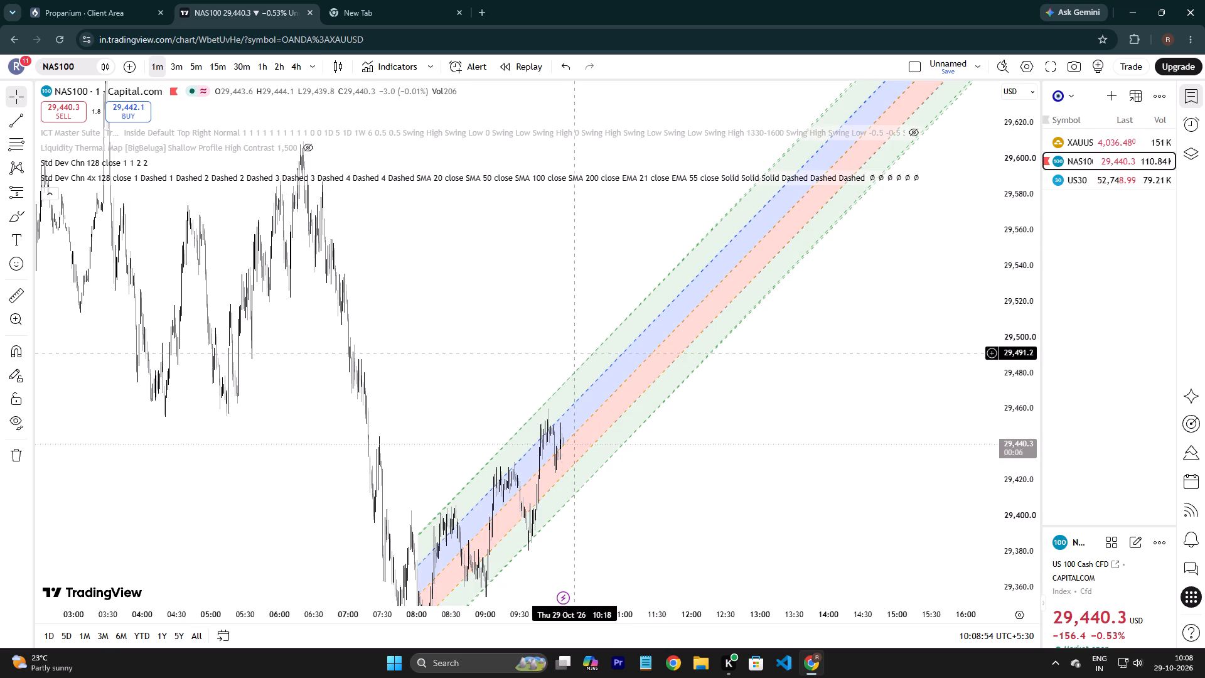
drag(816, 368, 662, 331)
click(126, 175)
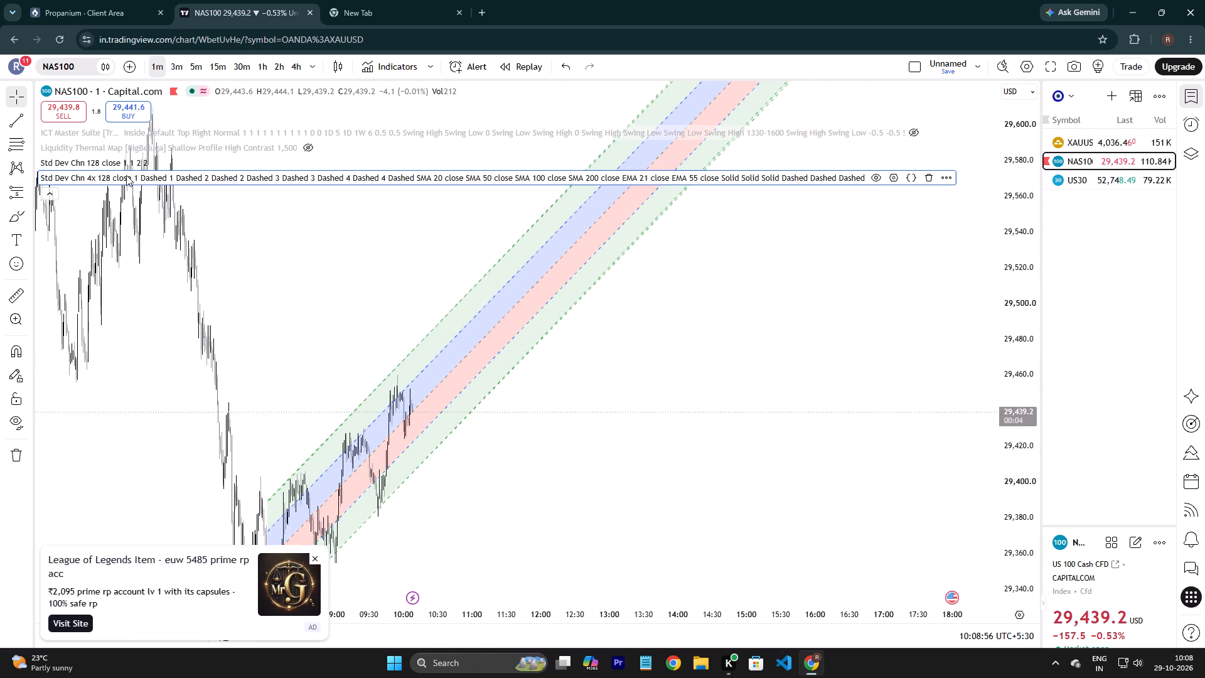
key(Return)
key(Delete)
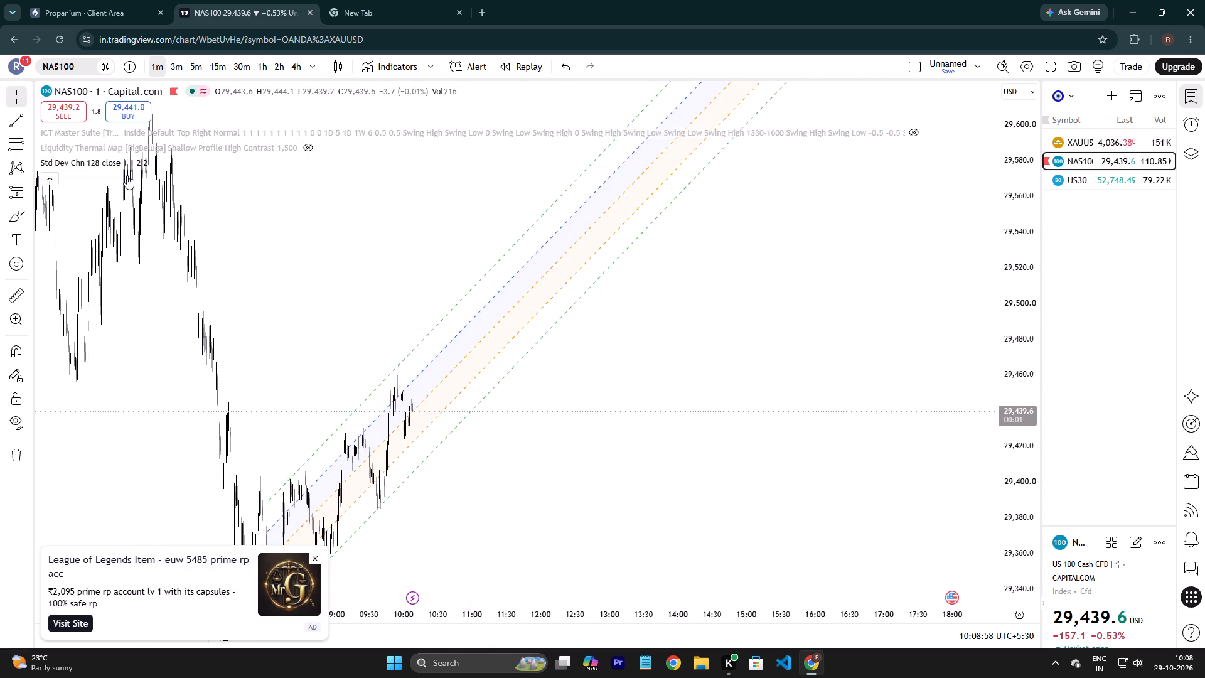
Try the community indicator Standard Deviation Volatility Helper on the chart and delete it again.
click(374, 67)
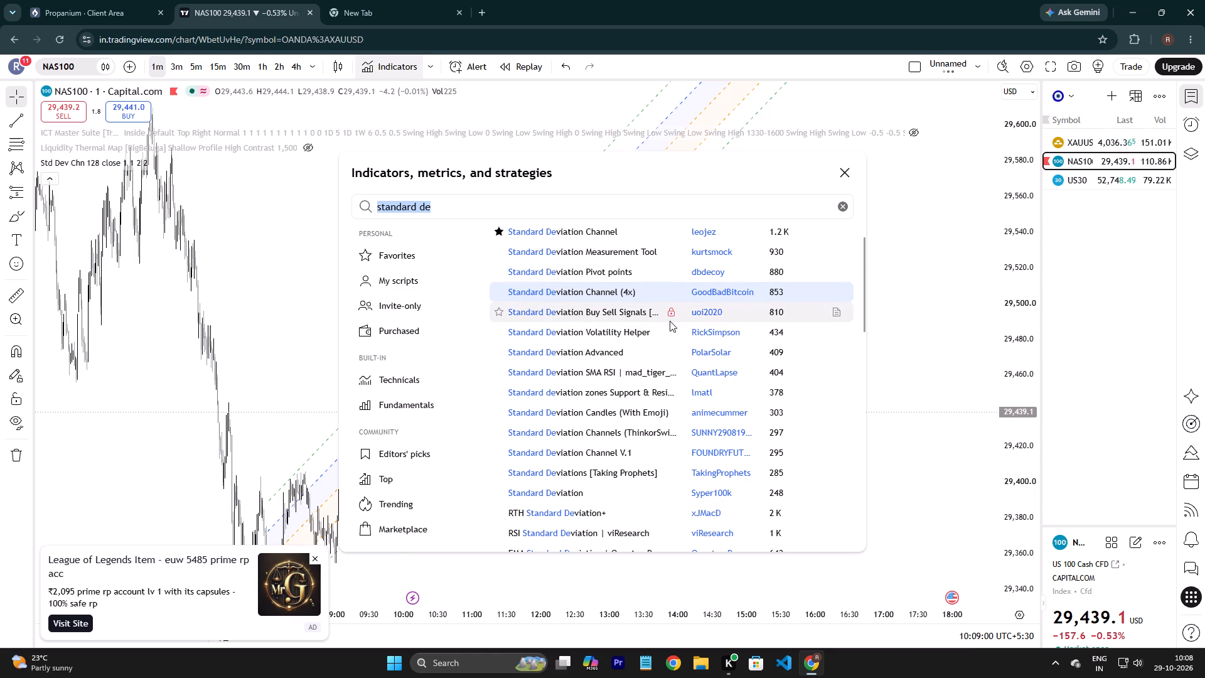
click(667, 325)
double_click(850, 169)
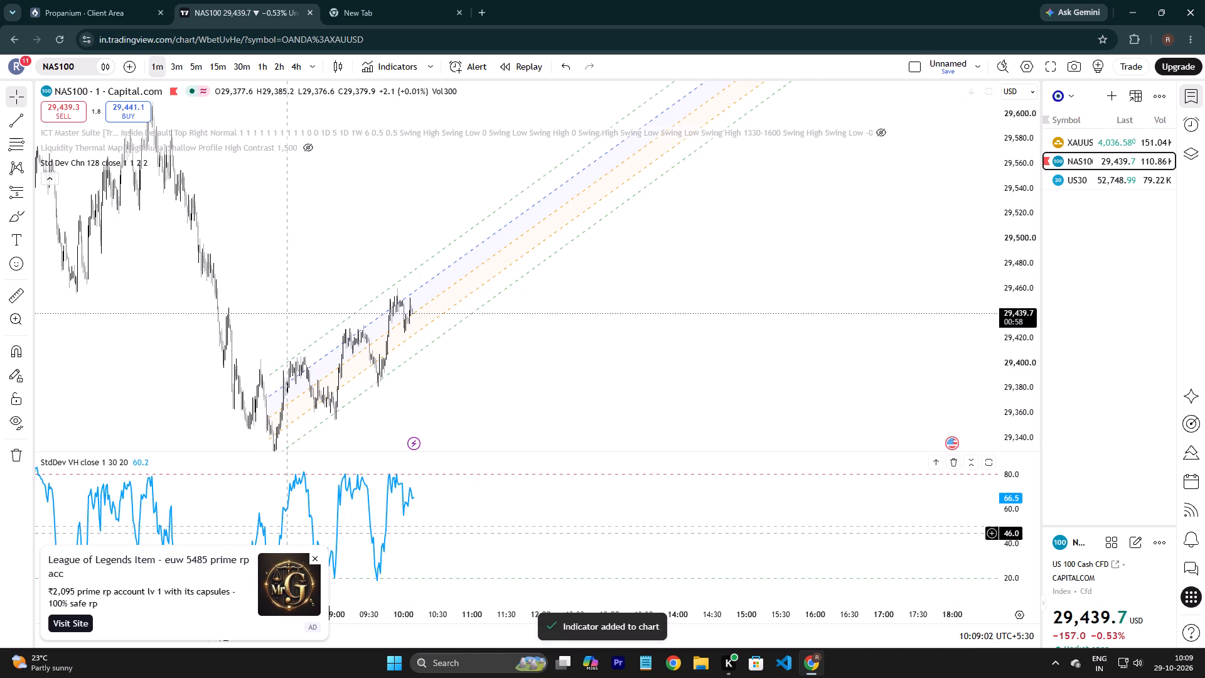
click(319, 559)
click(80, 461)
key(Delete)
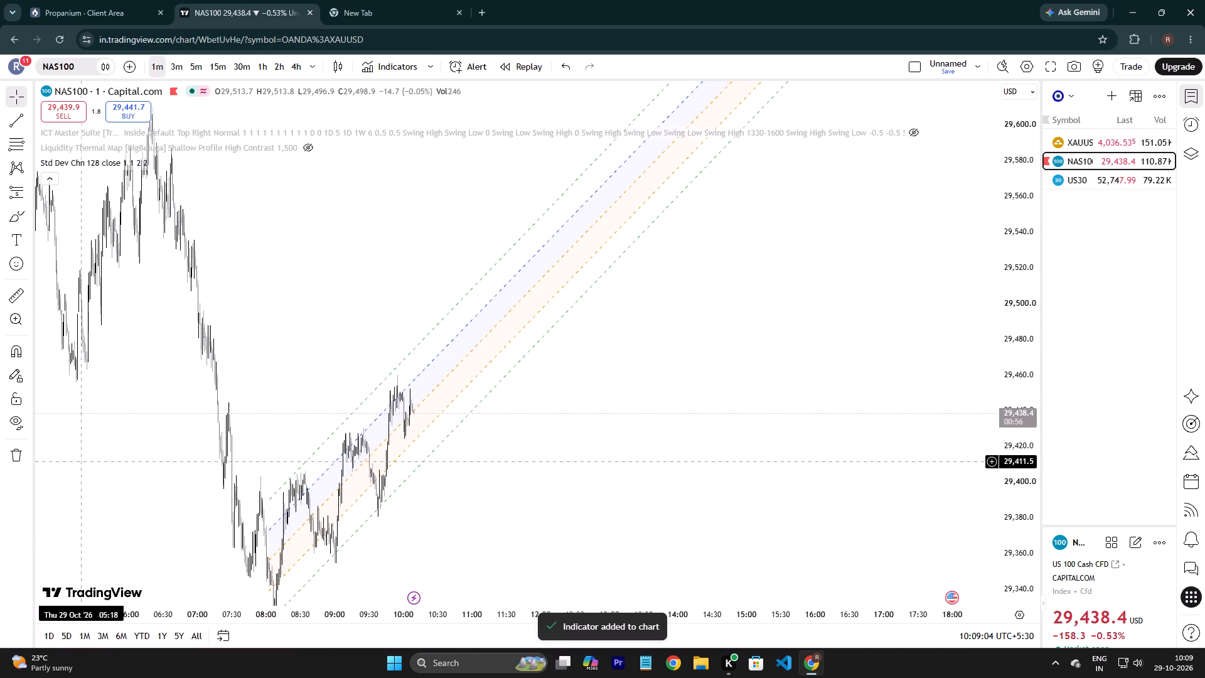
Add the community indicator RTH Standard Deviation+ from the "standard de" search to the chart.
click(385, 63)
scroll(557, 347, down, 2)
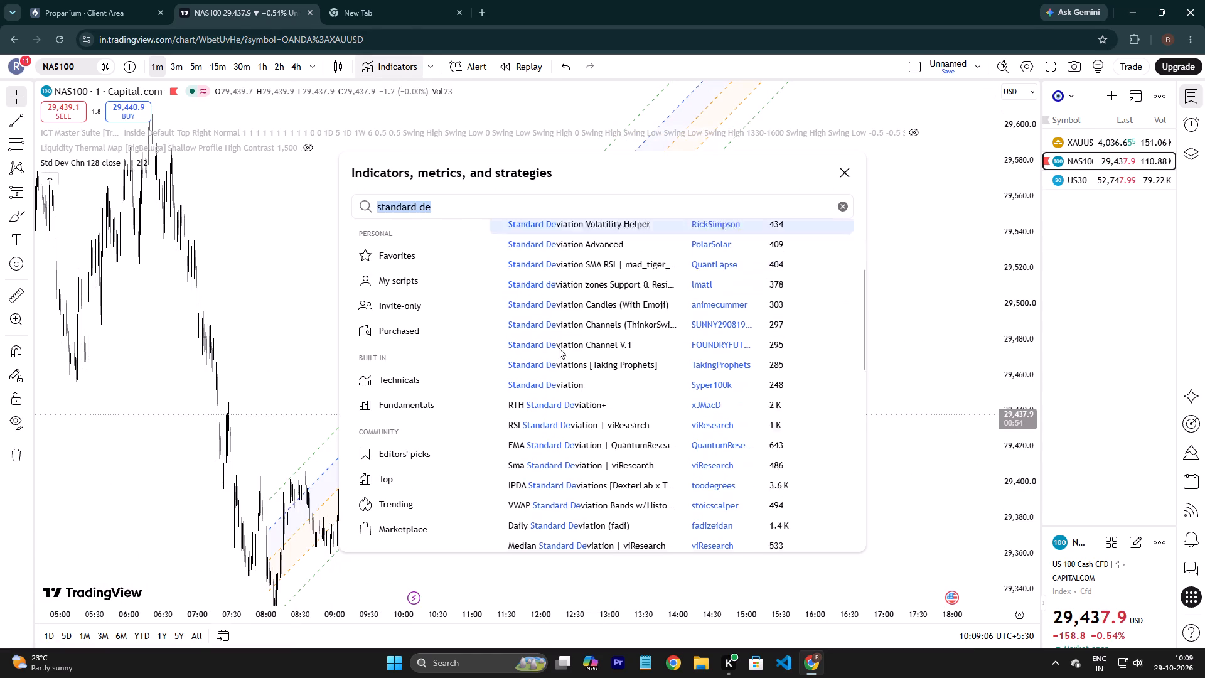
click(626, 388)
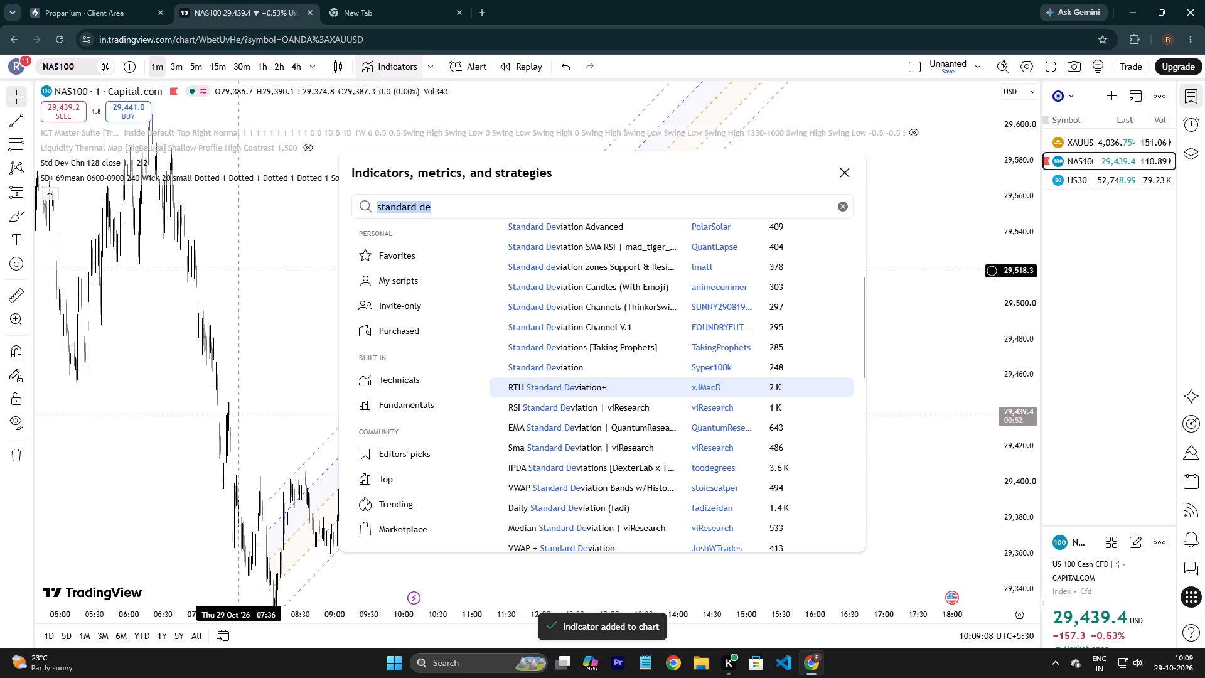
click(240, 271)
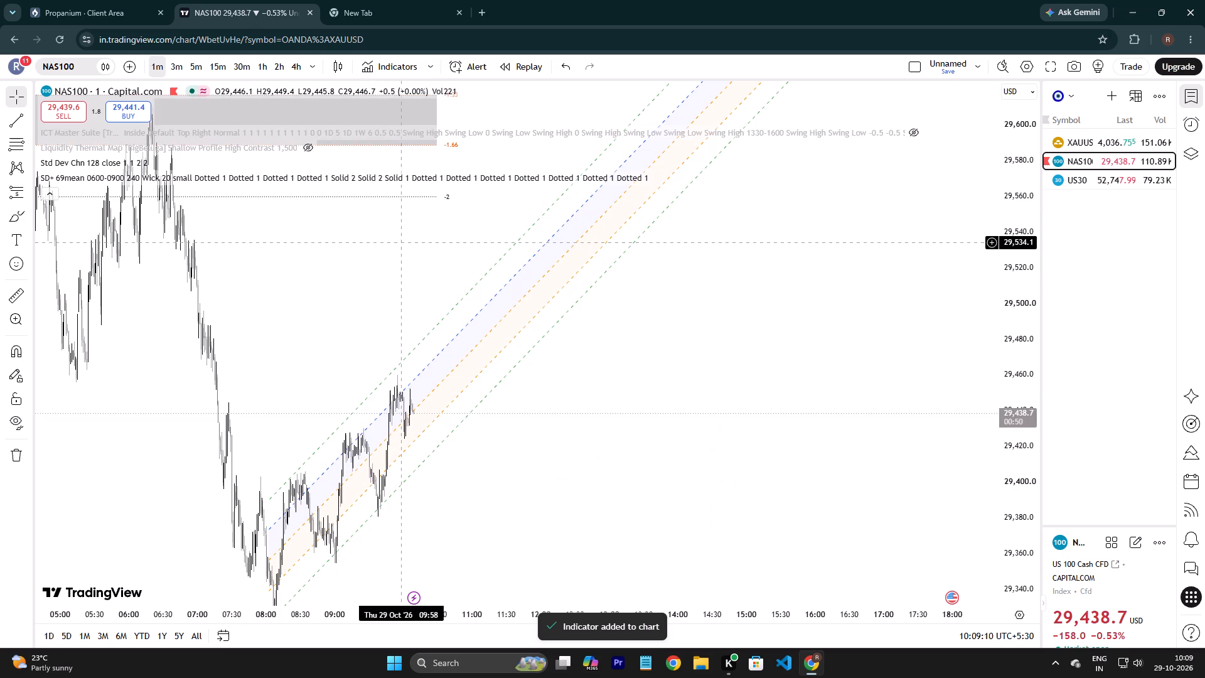
Examine how NAS100 price reacts around the RTH Standard Deviation+ range levels and shaded deviation zones.
scroll(406, 250, down, 4)
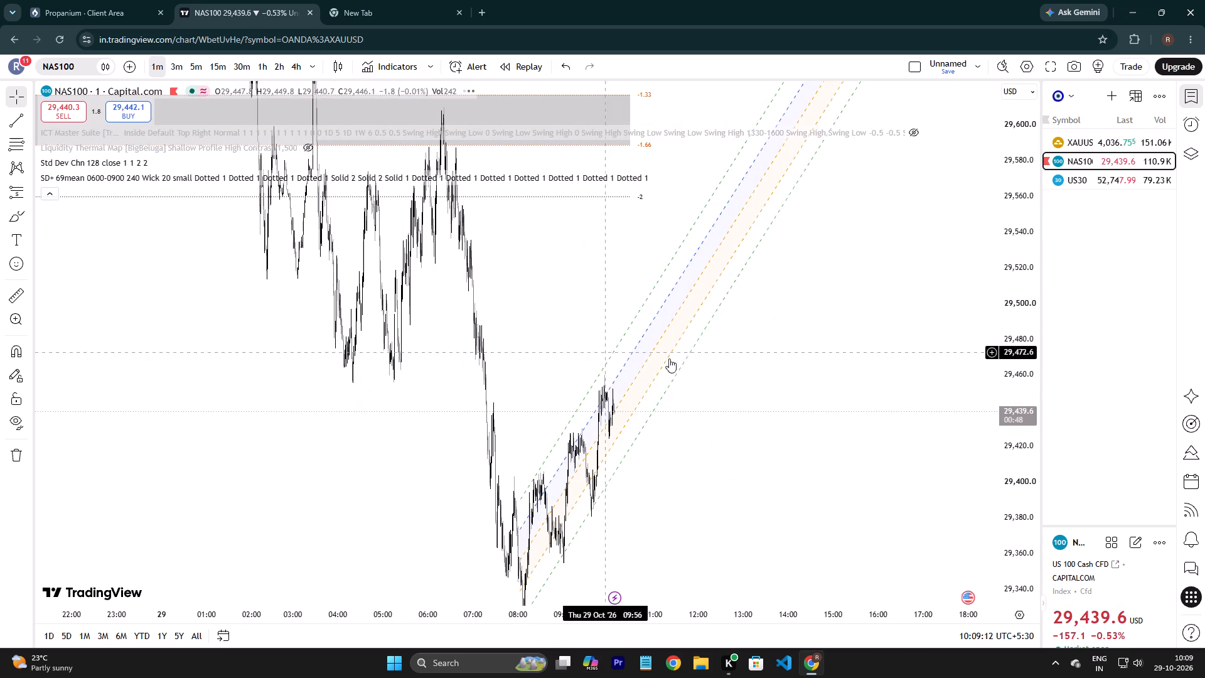
click(1033, 298)
drag(1029, 304, 914, 591)
scroll(861, 569, down, 7)
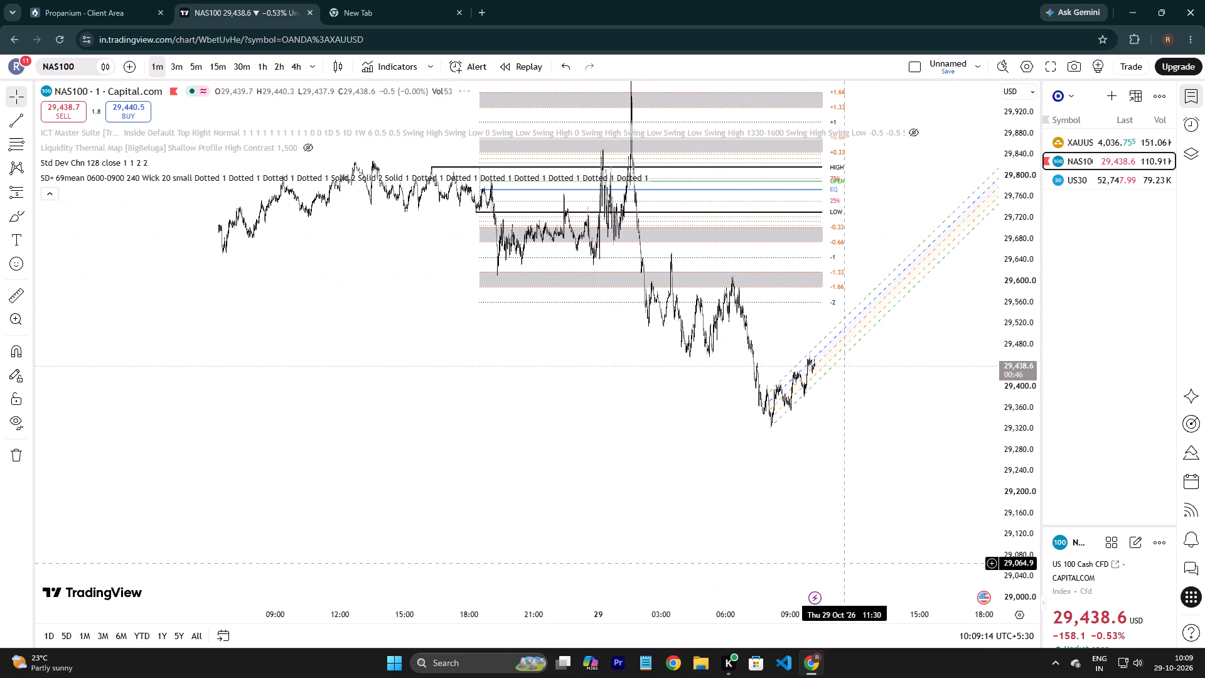
drag(562, 537, 567, 586)
drag(557, 485, 562, 543)
click(562, 543)
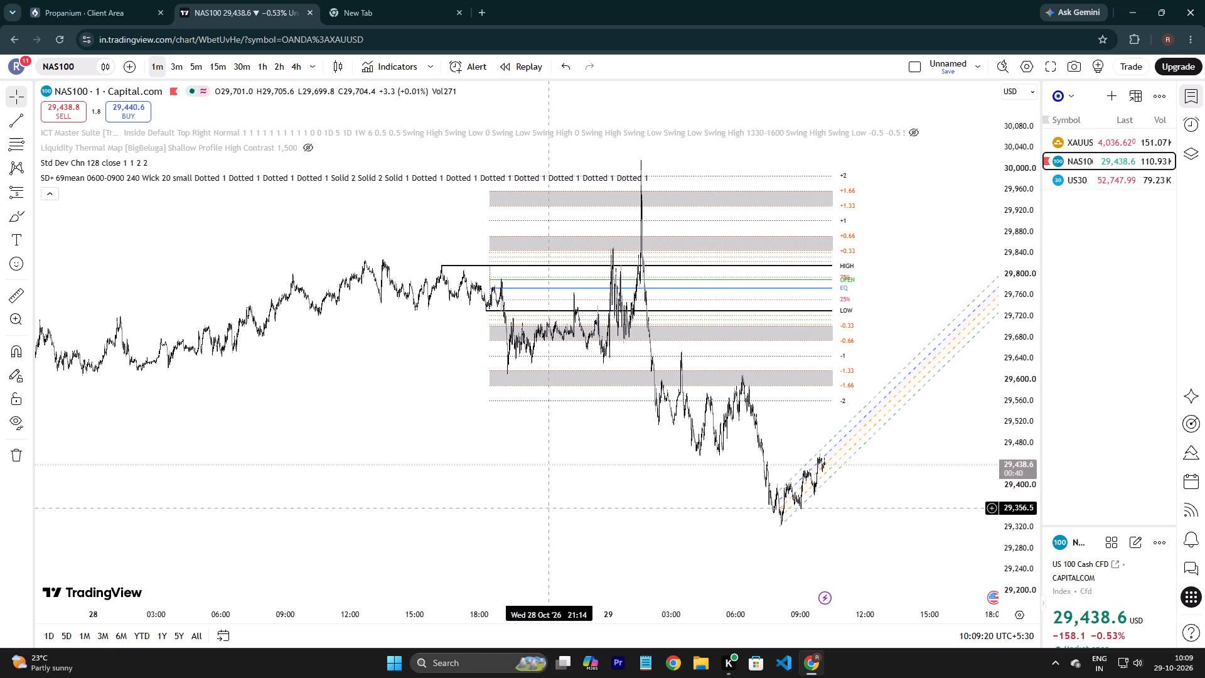
drag(553, 505, 554, 535)
drag(554, 535, 549, 529)
click(528, 514)
click(520, 508)
click(509, 500)
scroll(500, 510, down, 2)
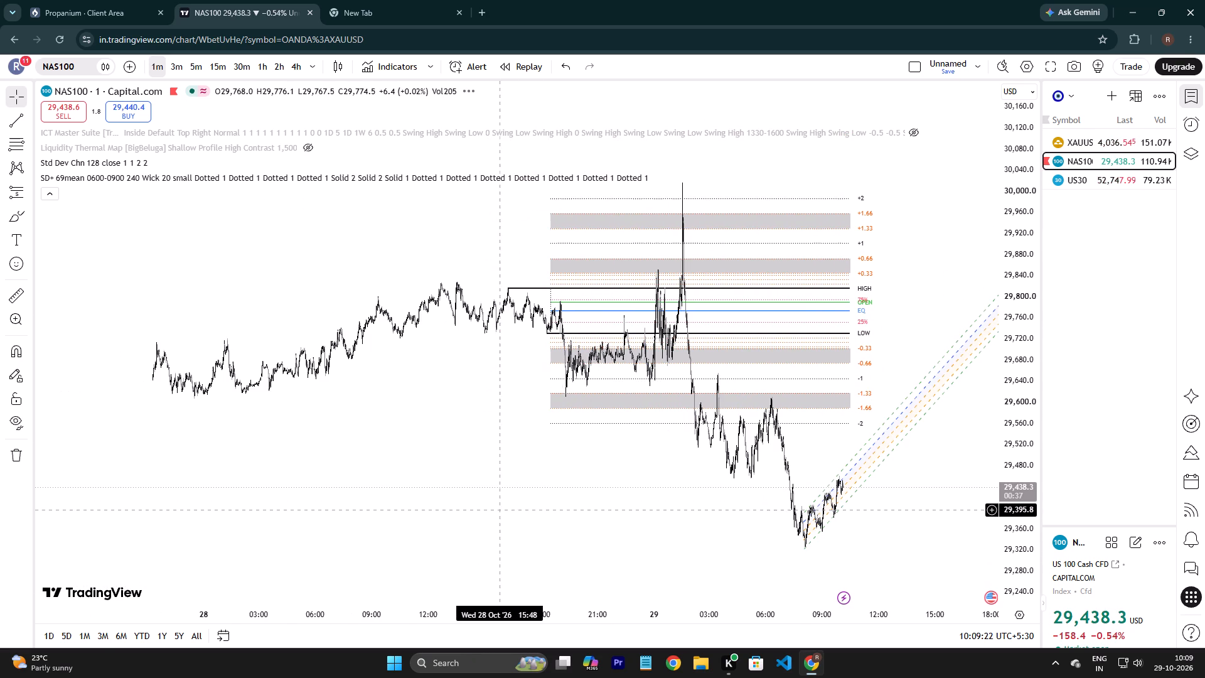
scroll(500, 510, down, 5)
drag(598, 508, 199, 417)
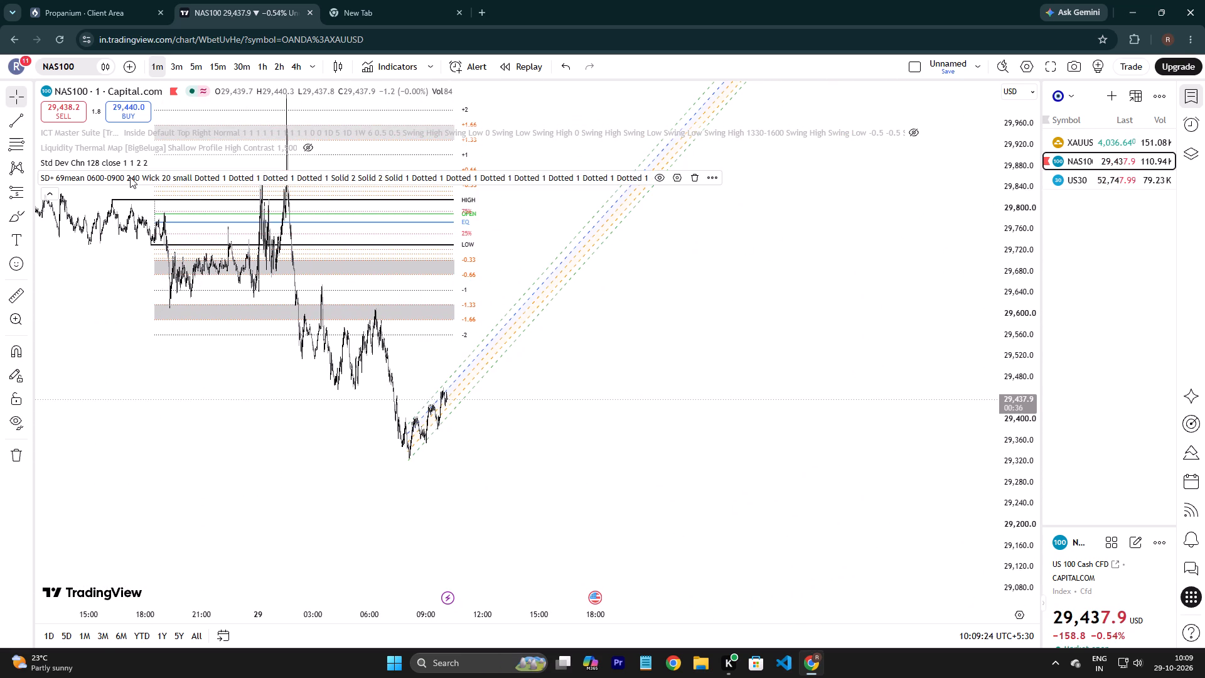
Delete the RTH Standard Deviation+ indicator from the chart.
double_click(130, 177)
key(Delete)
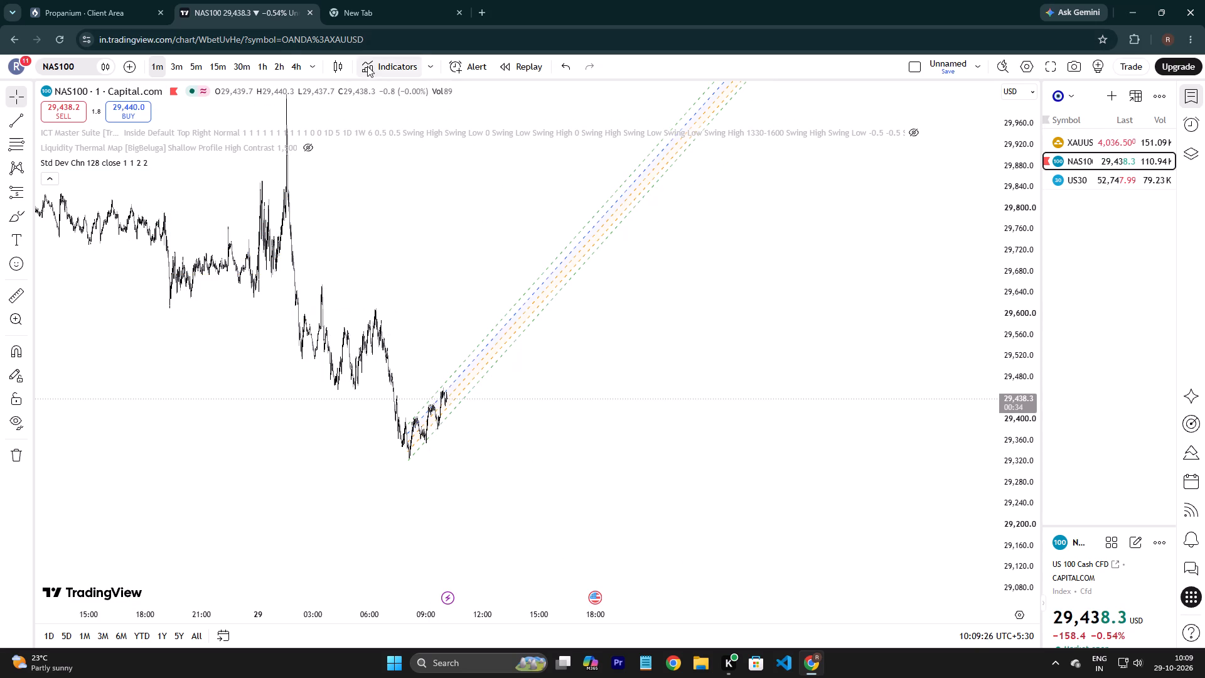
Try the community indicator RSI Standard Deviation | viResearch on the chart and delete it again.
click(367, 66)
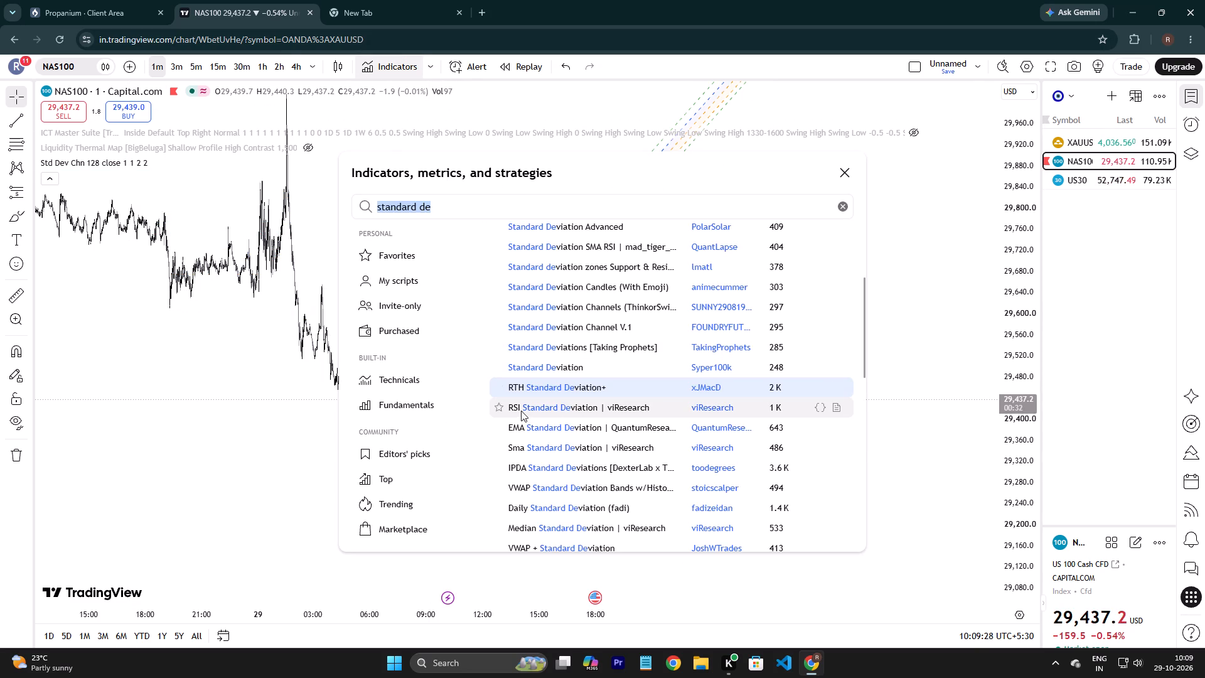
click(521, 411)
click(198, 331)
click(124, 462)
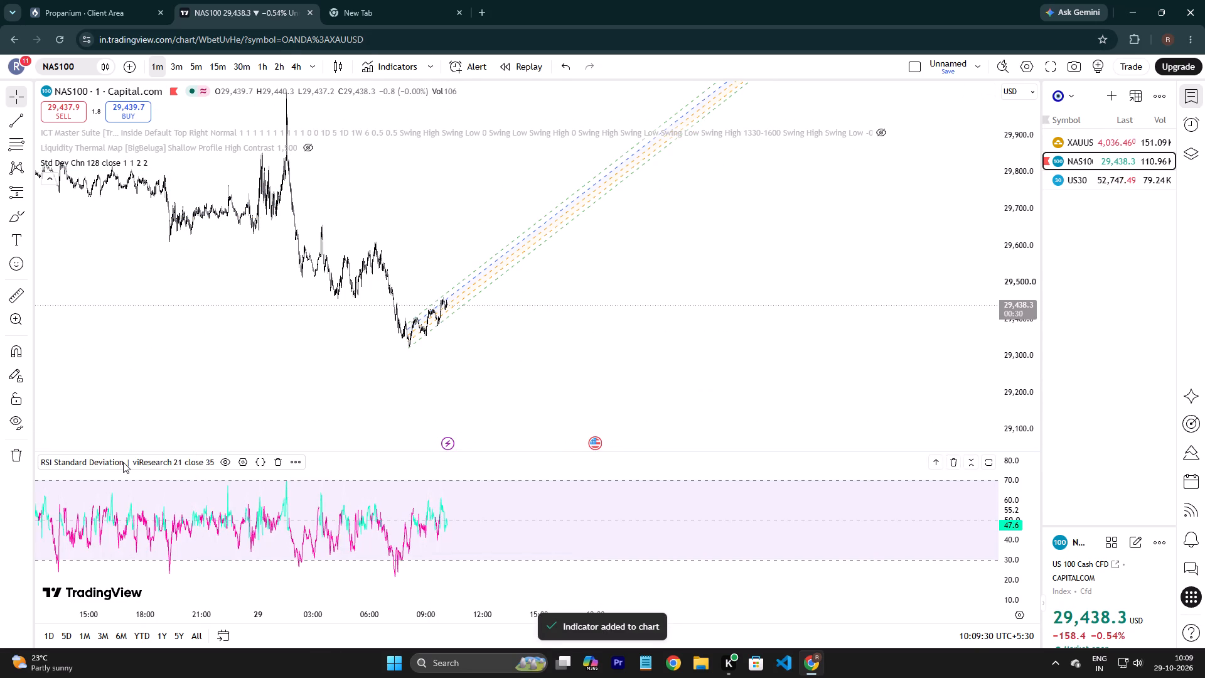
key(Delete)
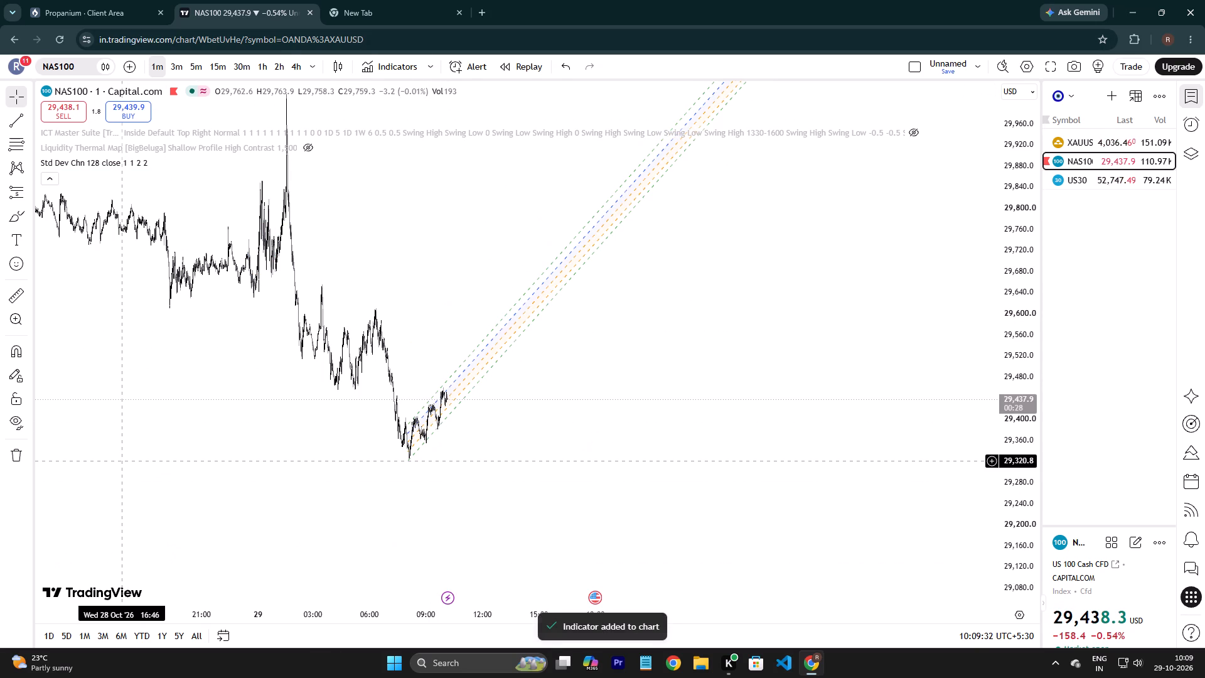
Examine how recent NAS100 price moves within the Standard Deviation Channel and along its projected bands.
scroll(464, 463, up, 4)
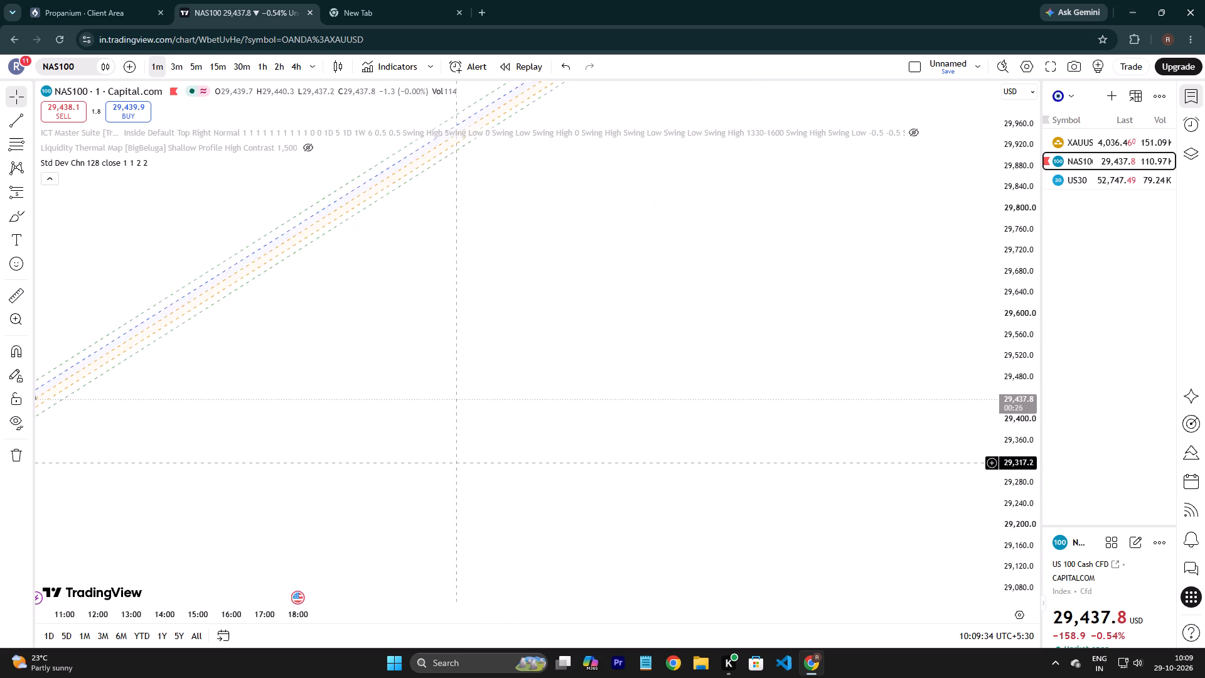
scroll(456, 463, up, 5)
drag(123, 451, 192, 459)
drag(623, 439, 631, 439)
drag(291, 433, 737, 428)
click(739, 428)
scroll(618, 435, up, 4)
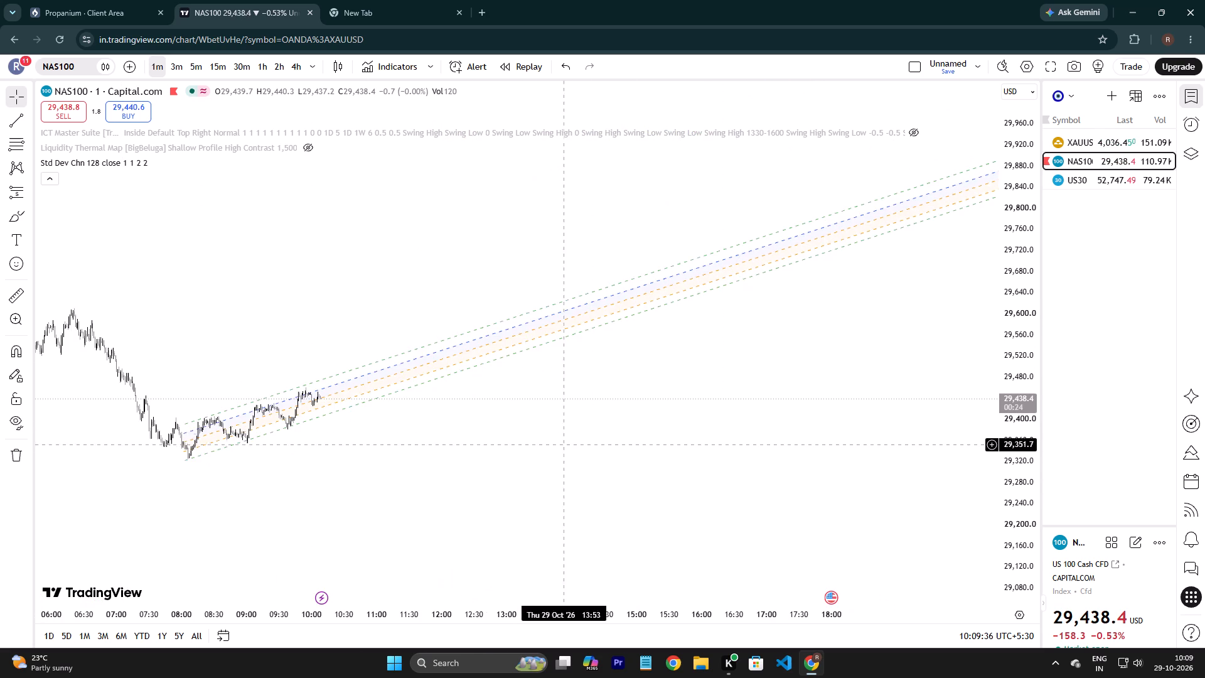
drag(399, 431, 405, 431)
drag(408, 431, 445, 430)
drag(636, 431, 742, 431)
drag(742, 431, 734, 428)
click(520, 422)
drag(756, 438, 832, 439)
drag(1014, 427, 1007, 402)
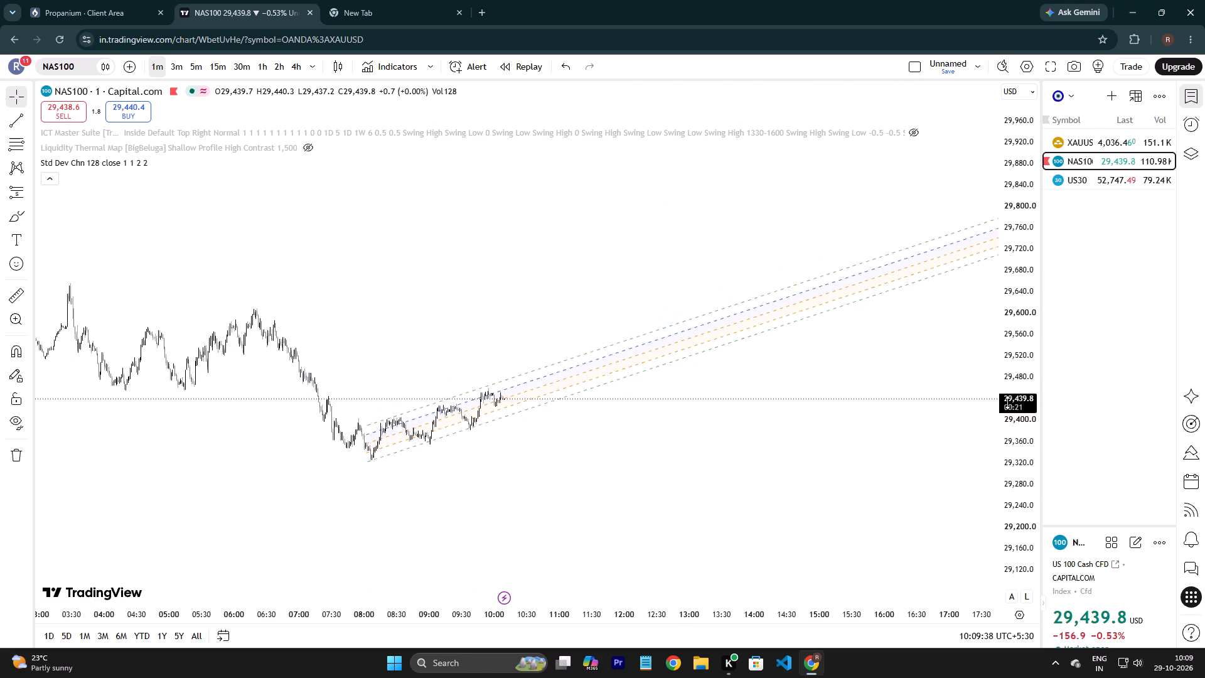
drag(1007, 402, 1012, 416)
drag(1005, 394, 986, 221)
drag(985, 196, 985, 177)
click(576, 502)
drag(616, 495, 744, 463)
double_click(744, 463)
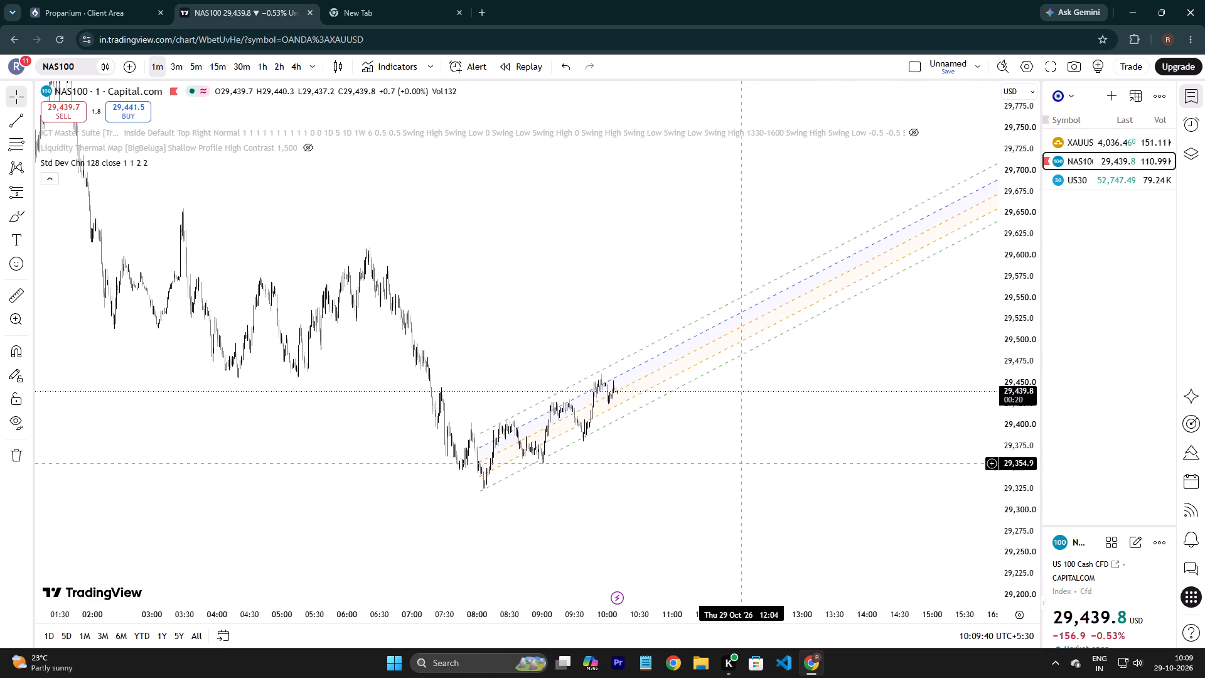
click(1027, 460)
drag(1024, 397, 1014, 342)
click(1010, 331)
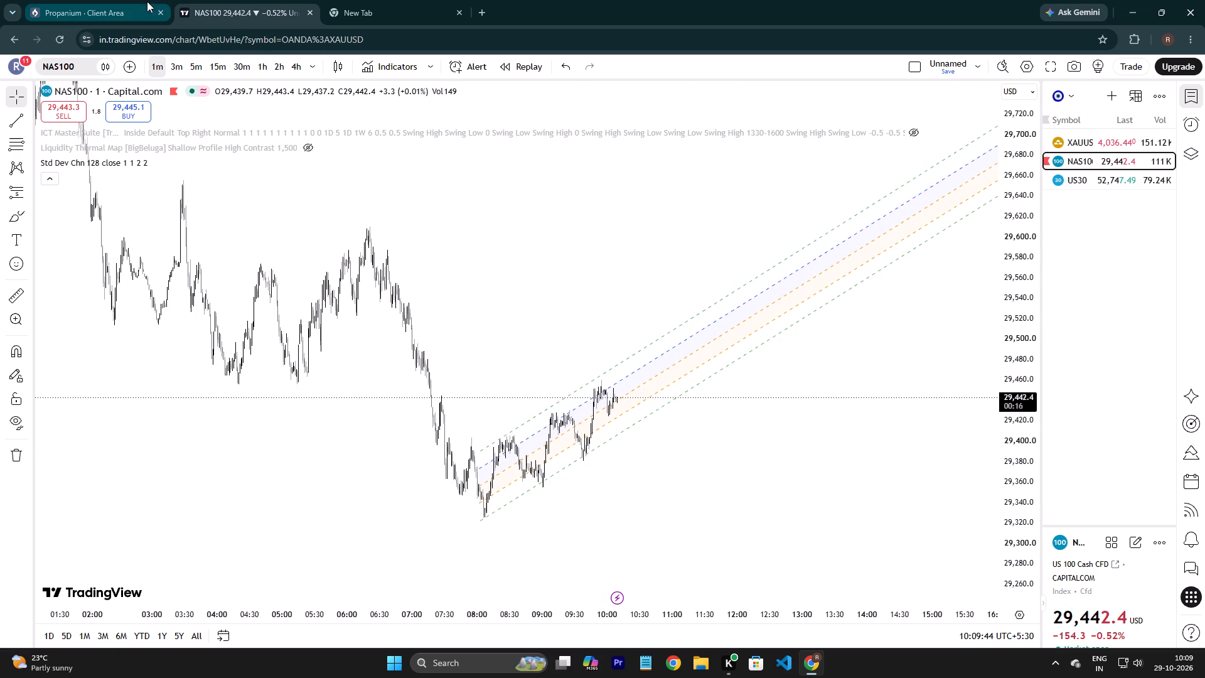
double_click(147, 1)
click(269, 0)
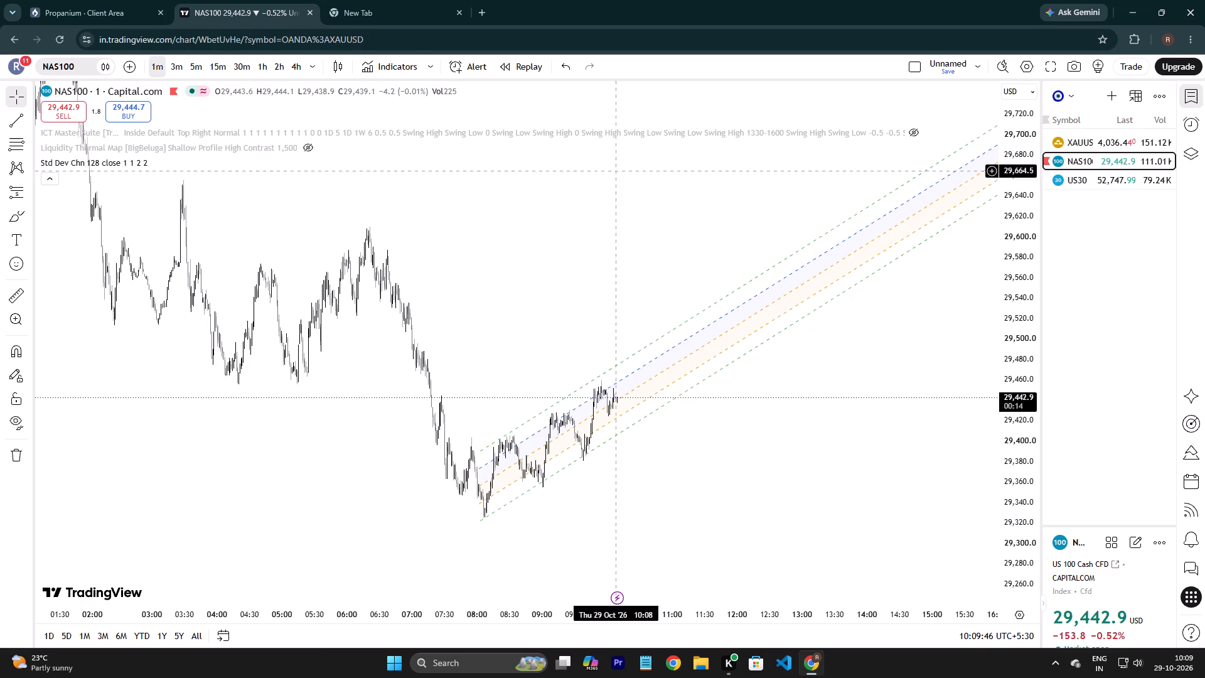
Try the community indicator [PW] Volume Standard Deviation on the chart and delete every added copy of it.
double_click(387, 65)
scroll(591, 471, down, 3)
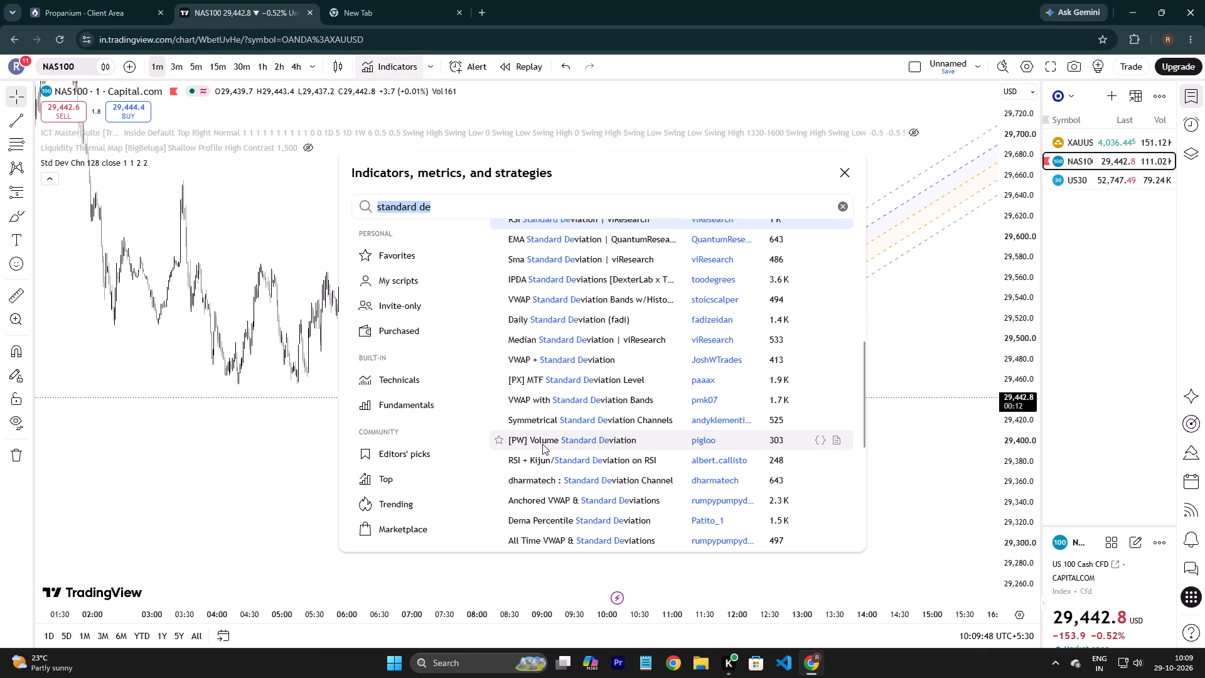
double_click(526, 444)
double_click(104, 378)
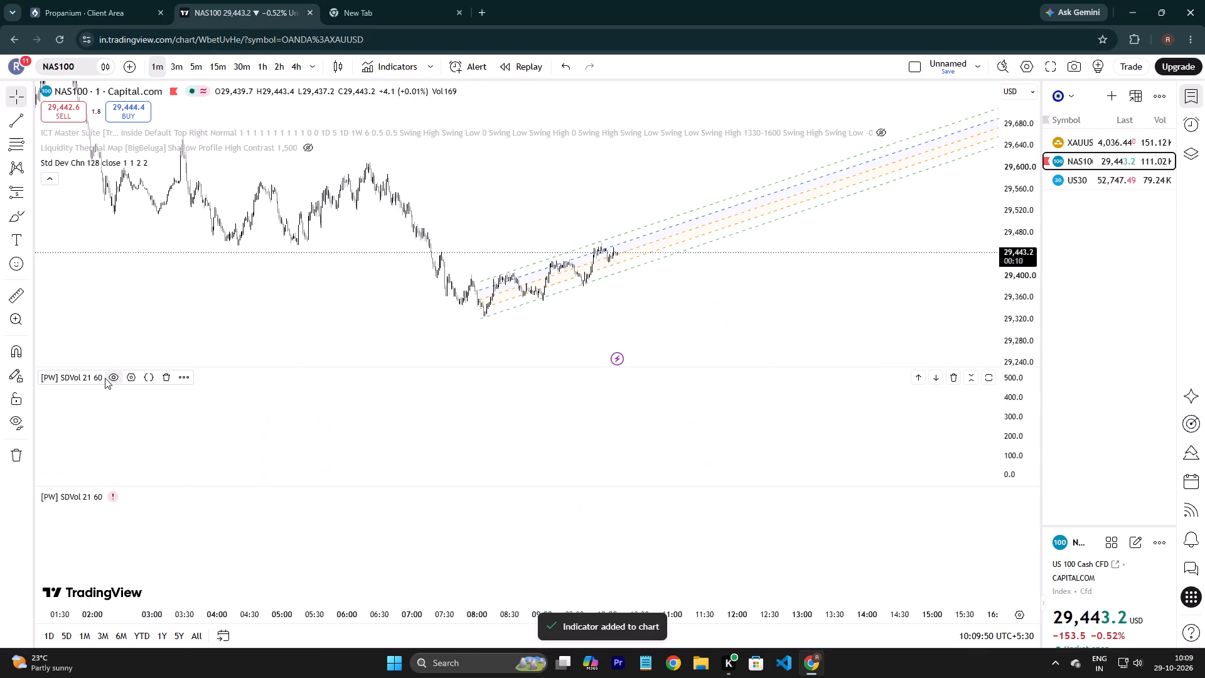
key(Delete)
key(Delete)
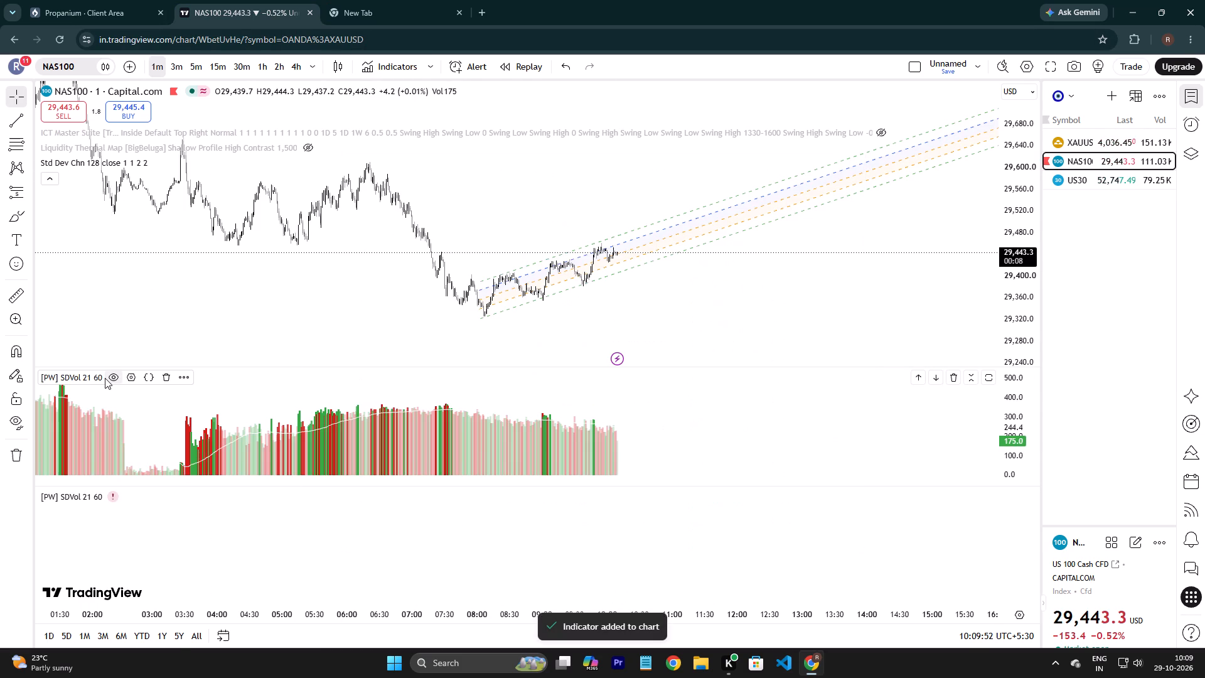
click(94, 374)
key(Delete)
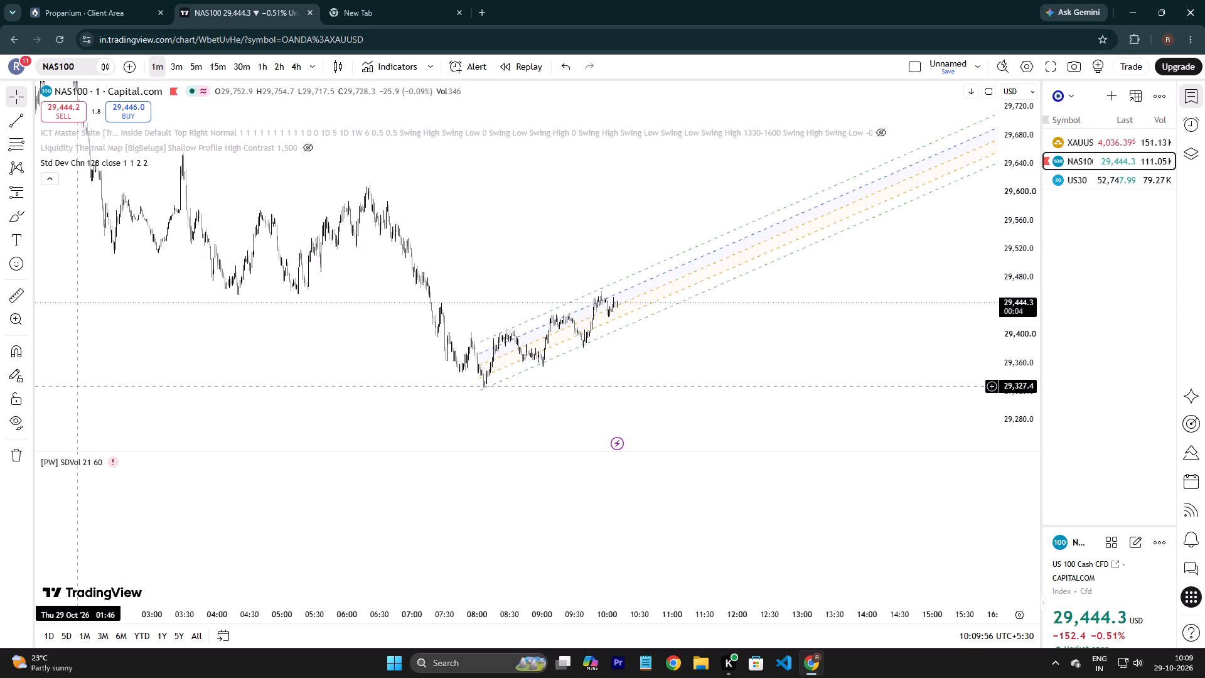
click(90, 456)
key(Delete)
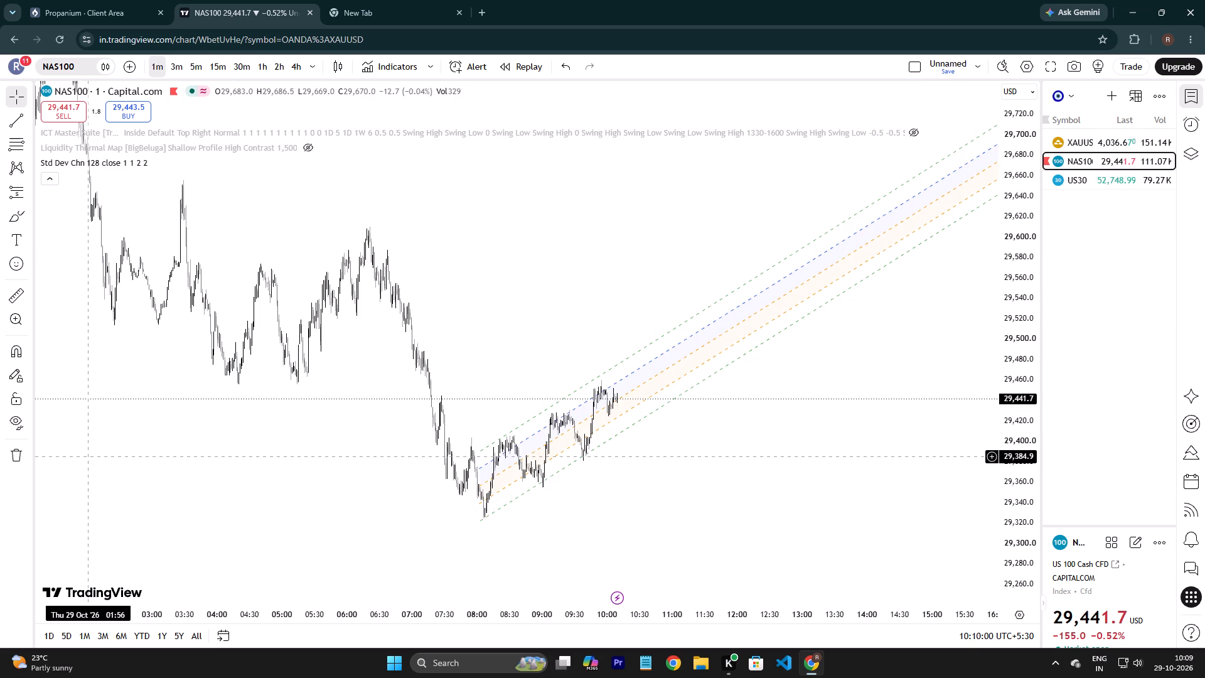
Examine the latest NAS100 candles up close against the Standard Deviation Channel's inner and outer bands.
scroll(614, 500, up, 9)
drag(414, 495, 833, 510)
drag(847, 509, 916, 502)
drag(1032, 470, 979, 85)
drag(885, 494, 889, 457)
click(895, 327)
drag(855, 529, 851, 492)
drag(849, 365, 847, 342)
click(1019, 277)
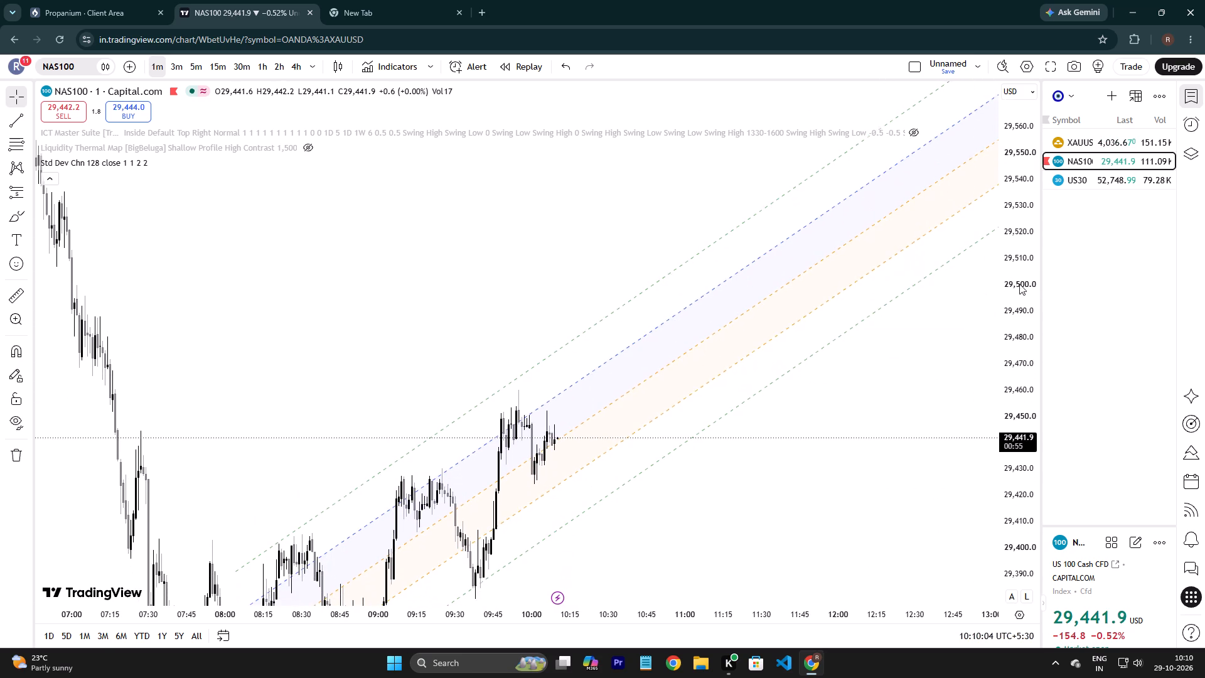
drag(1019, 300, 1012, 387)
click(1012, 387)
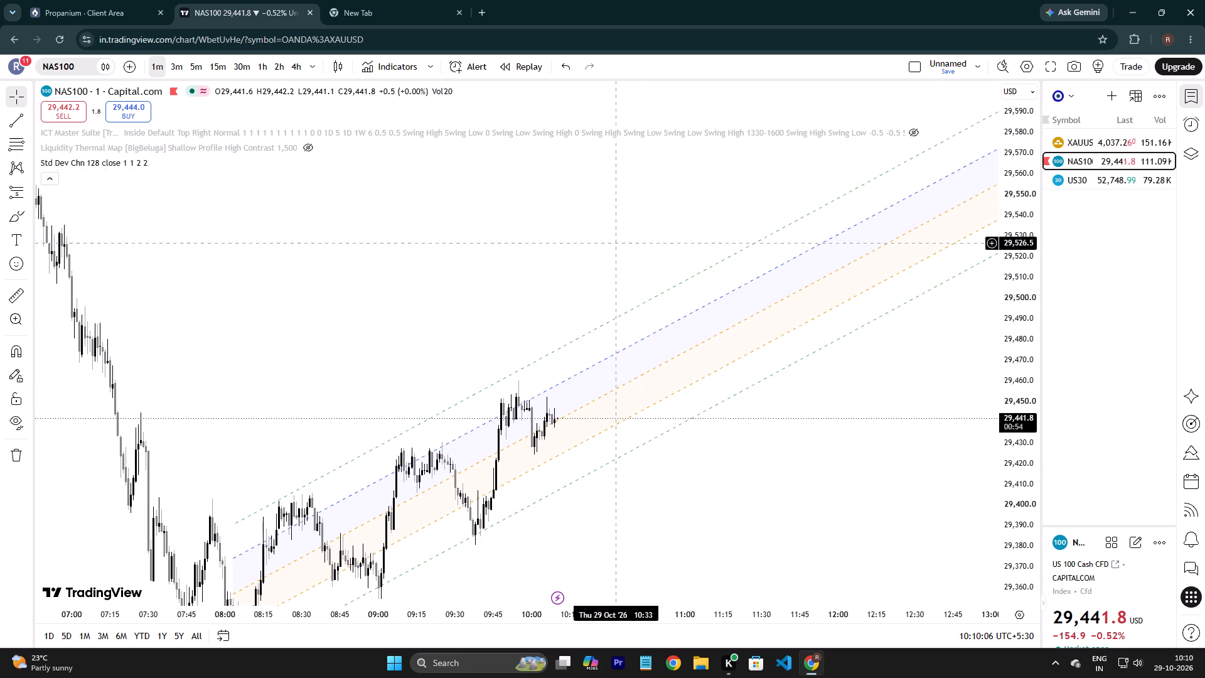
Clear the "standard de" indicator search and review the list of favourite indicators.
click(380, 77)
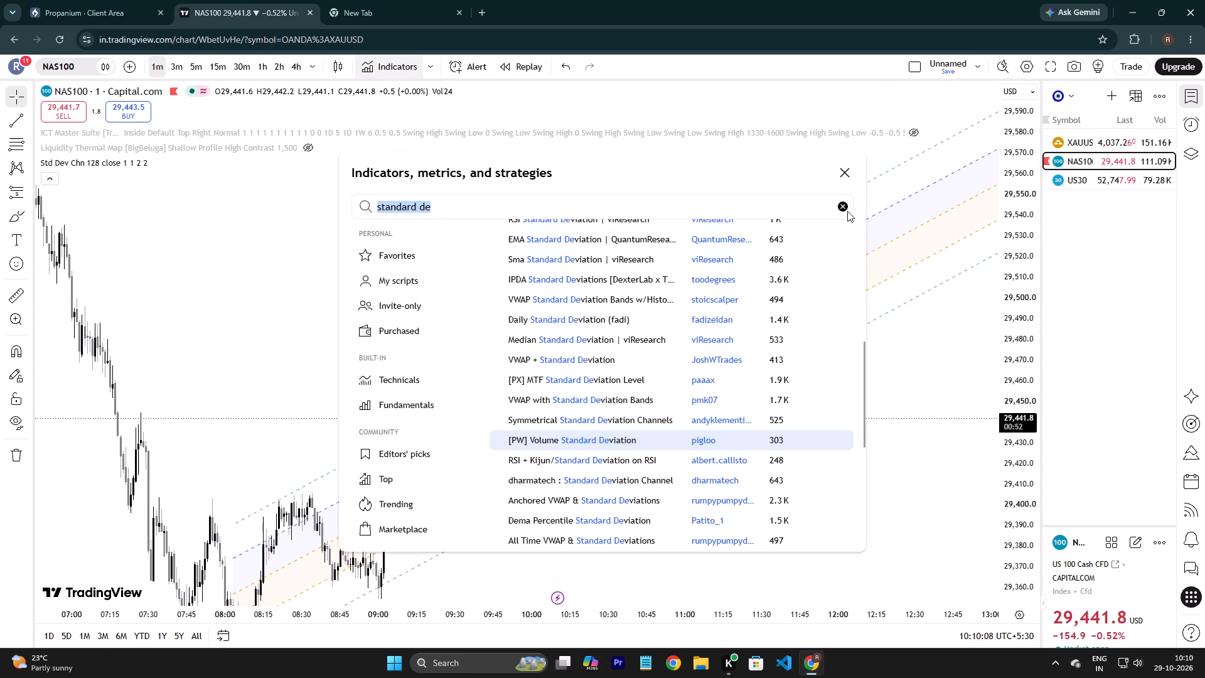
click(845, 205)
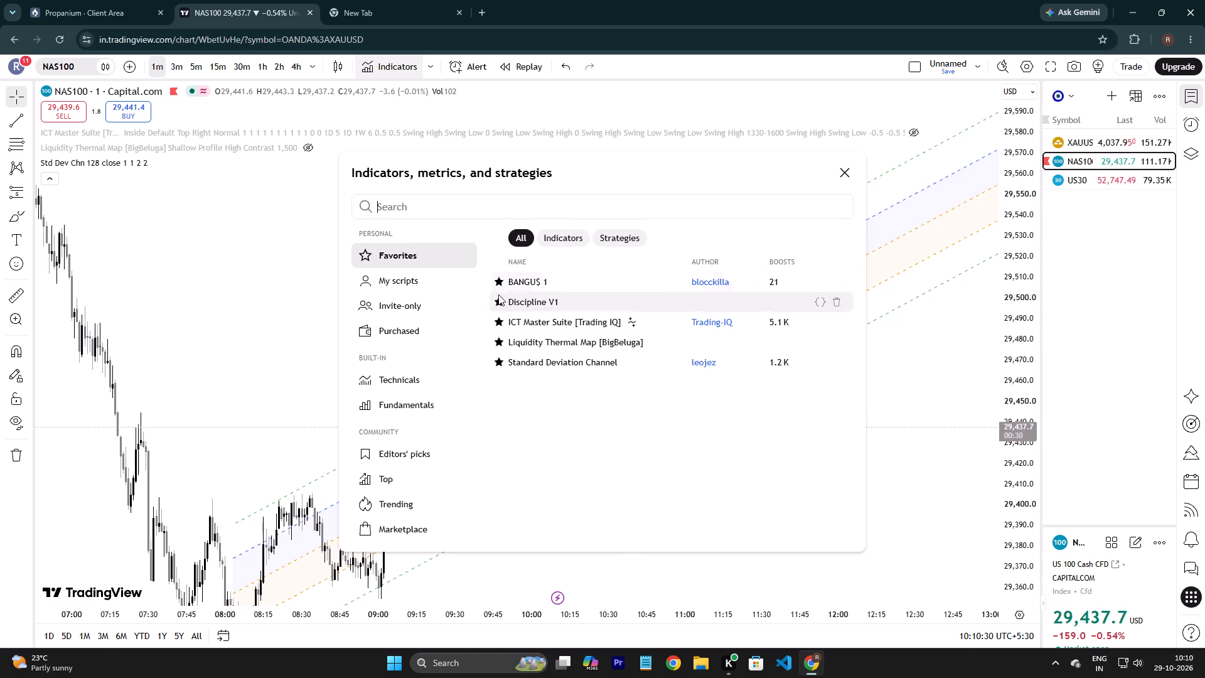
click(215, 214)
Hide the Standard Deviation Channel and show the Liquidity Thermal Map [BigBeluga] on the chart instead.
click(158, 163)
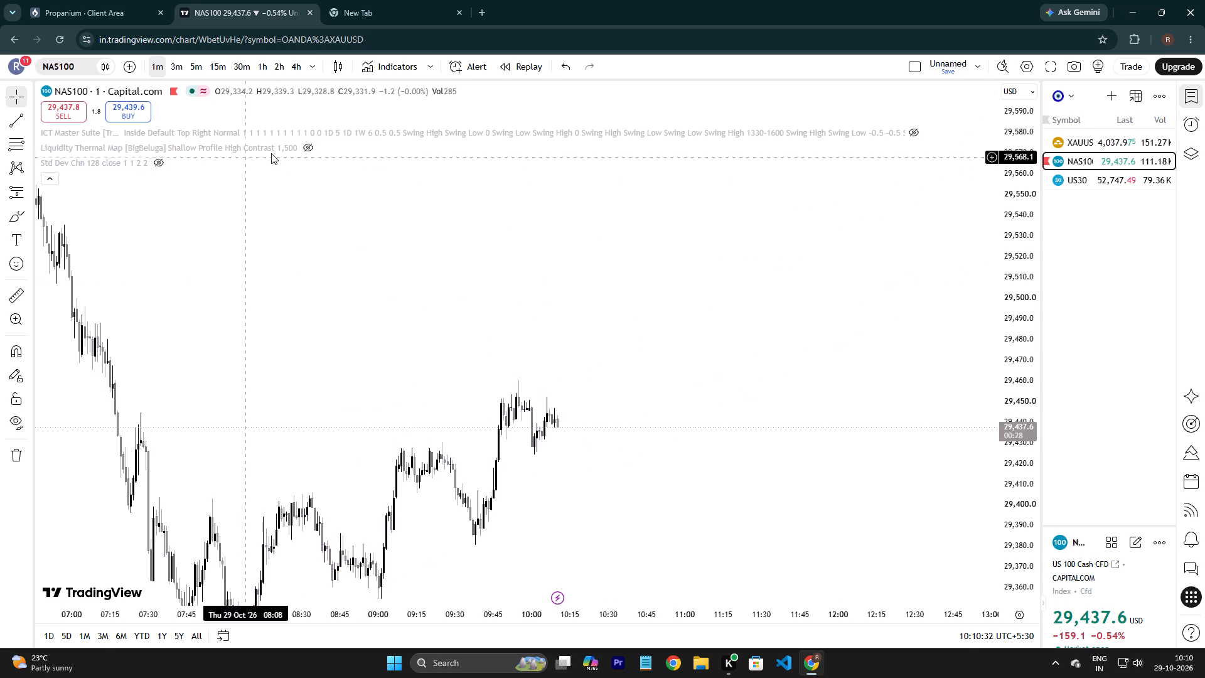
click(309, 148)
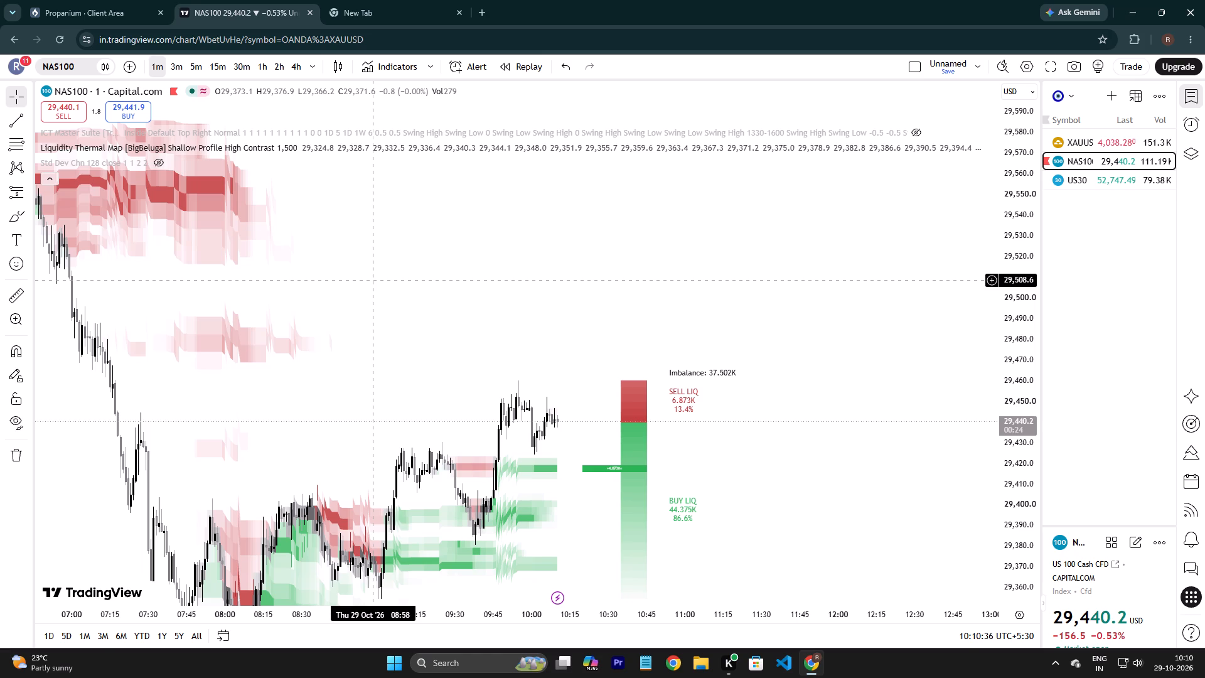
Examine NAS100 price against the Liquidity Thermal Map's buy and sell liquidity zones and its imbalance profile.
drag(445, 377, 443, 316)
drag(442, 289, 442, 282)
click(442, 281)
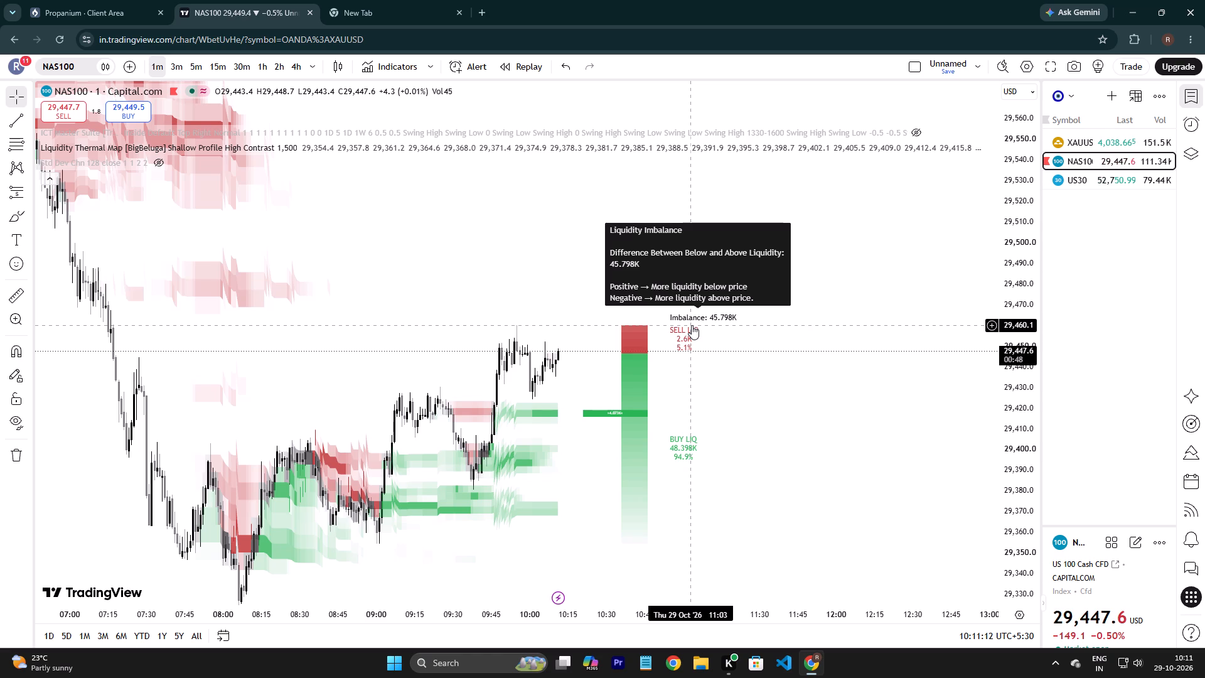
drag(284, 309, 375, 303)
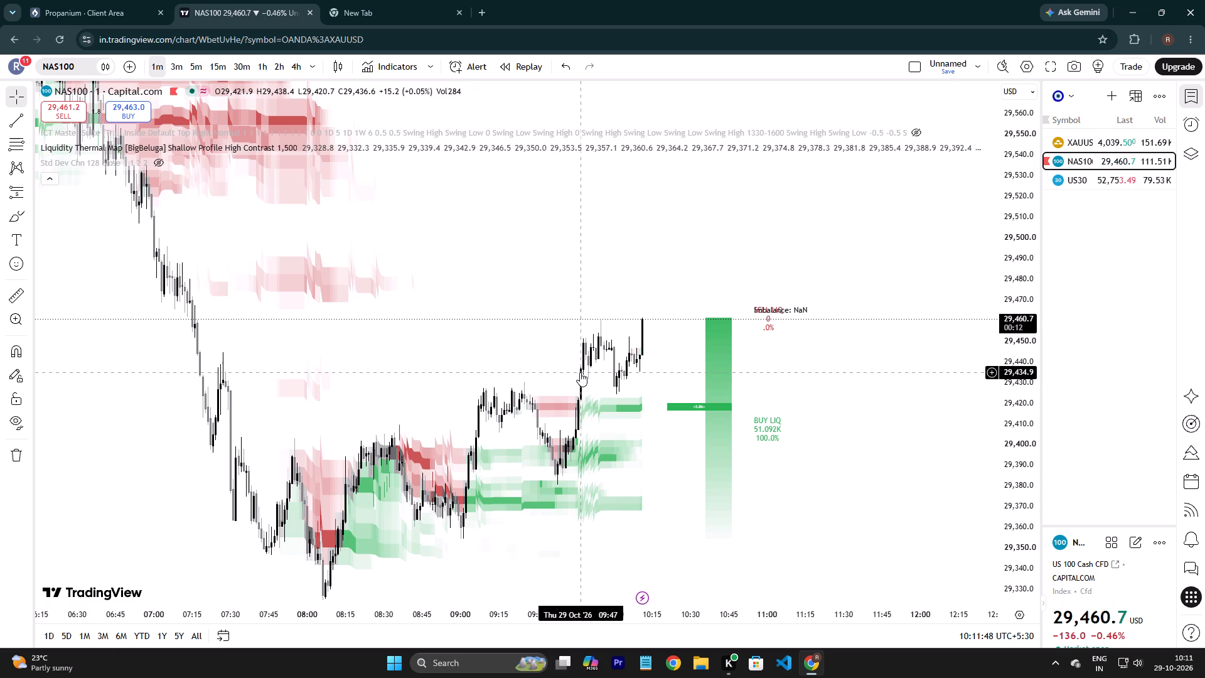
drag(873, 358, 887, 380)
click(1012, 323)
drag(1012, 339, 1010, 345)
drag(1009, 356, 1003, 417)
click(1003, 417)
drag(1003, 417, 1000, 406)
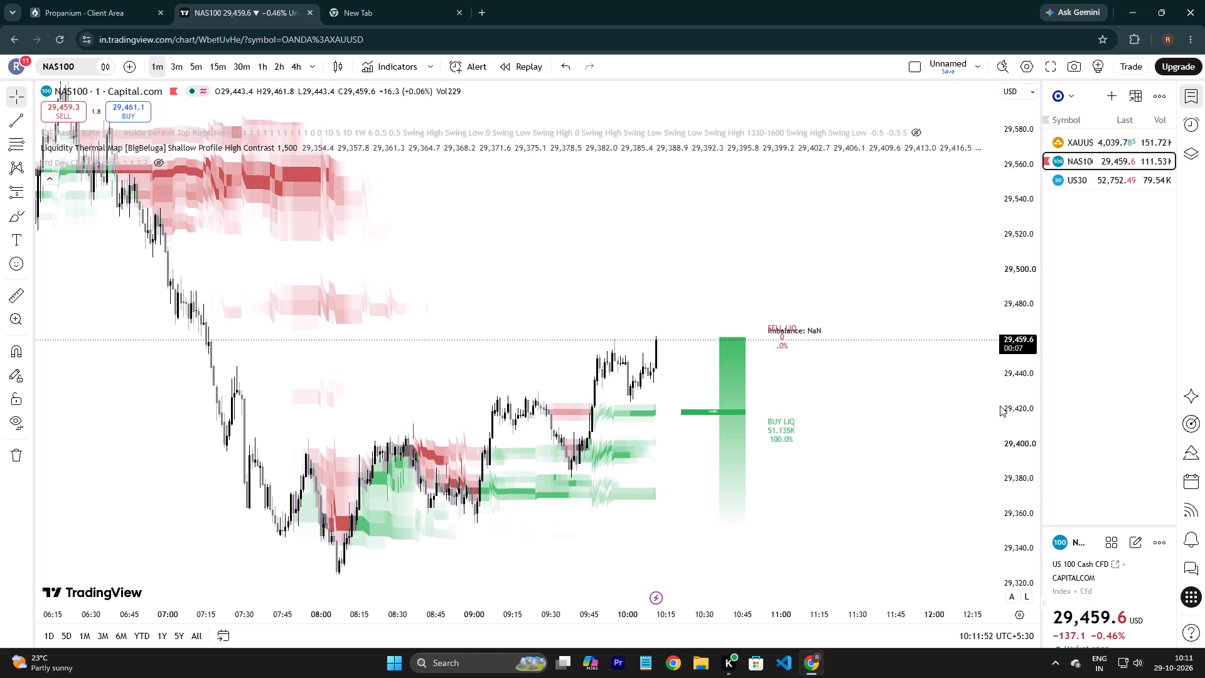
drag(1000, 406, 997, 378)
click(997, 378)
click(895, 352)
drag(894, 351, 893, 329)
click(892, 319)
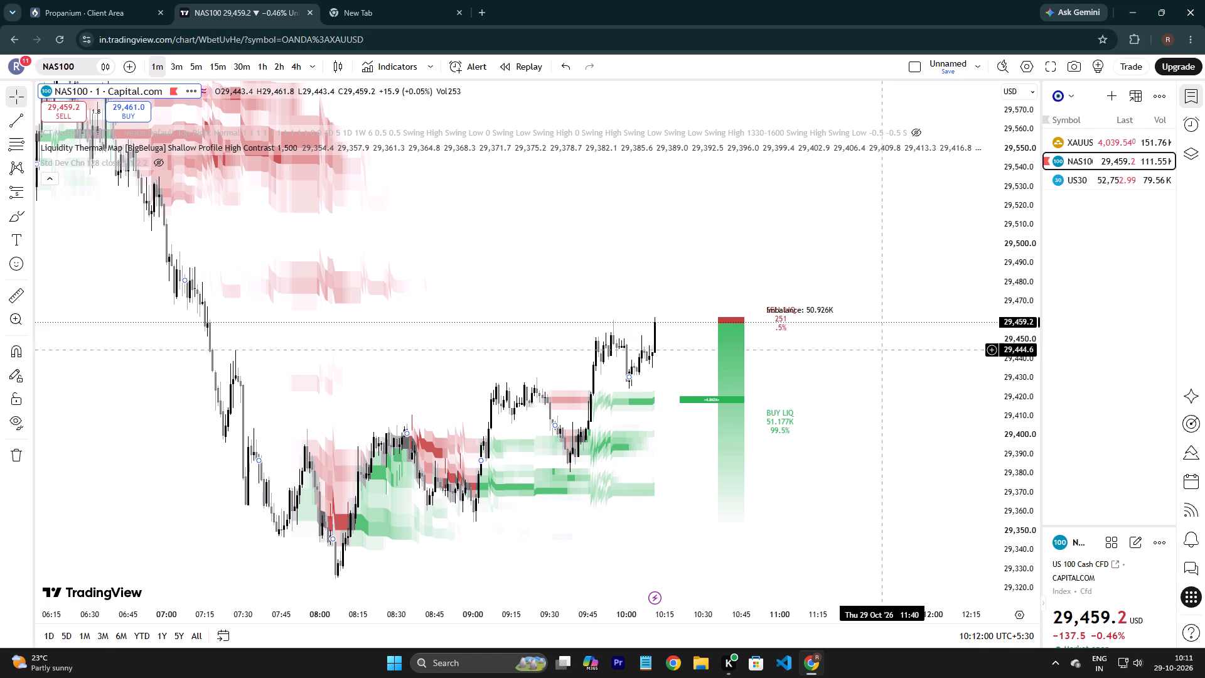
click(879, 426)
drag(882, 425, 884, 402)
double_click(886, 368)
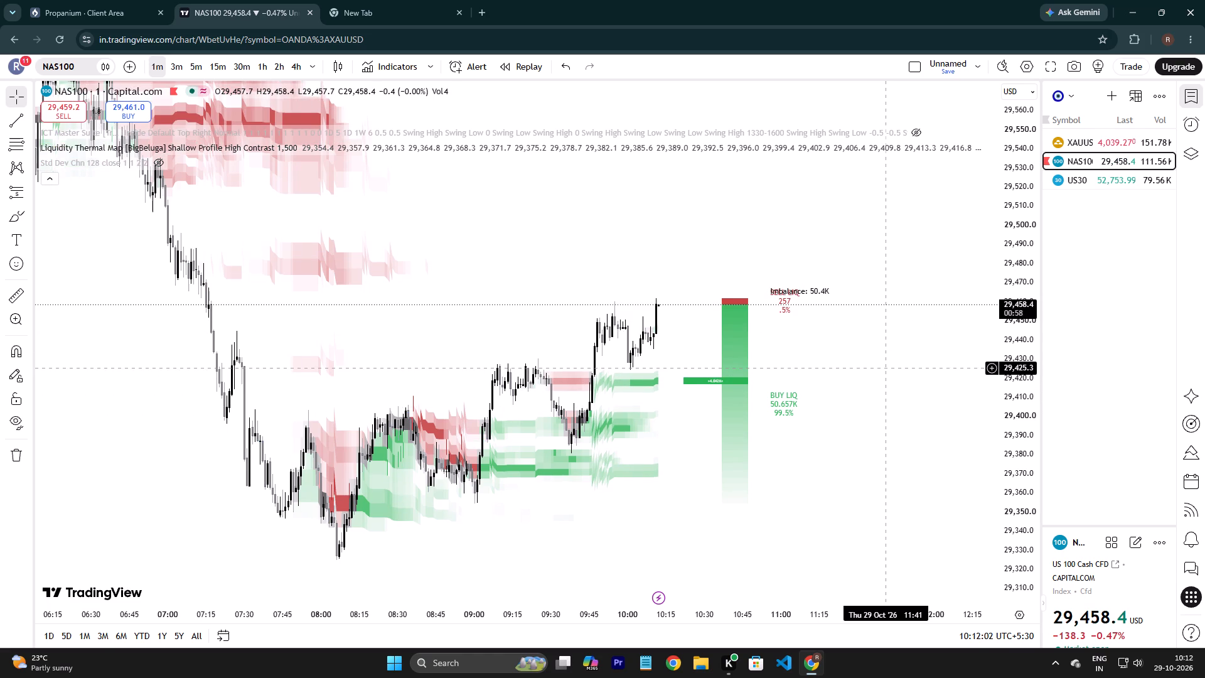
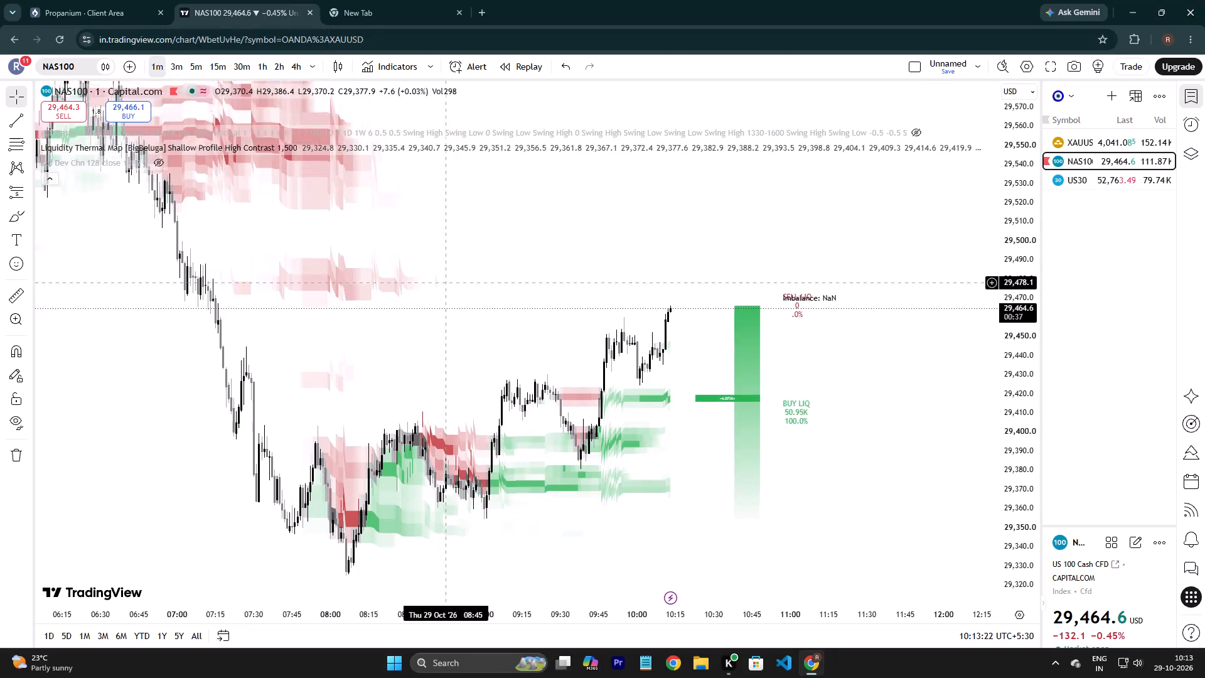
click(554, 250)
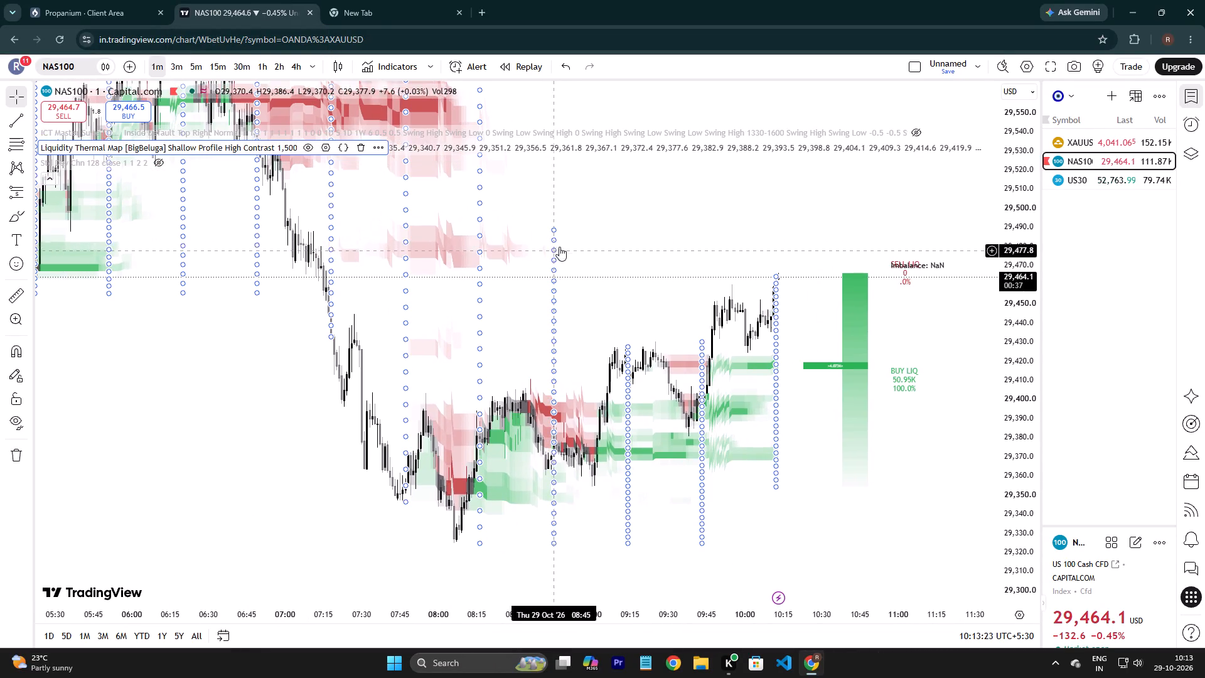
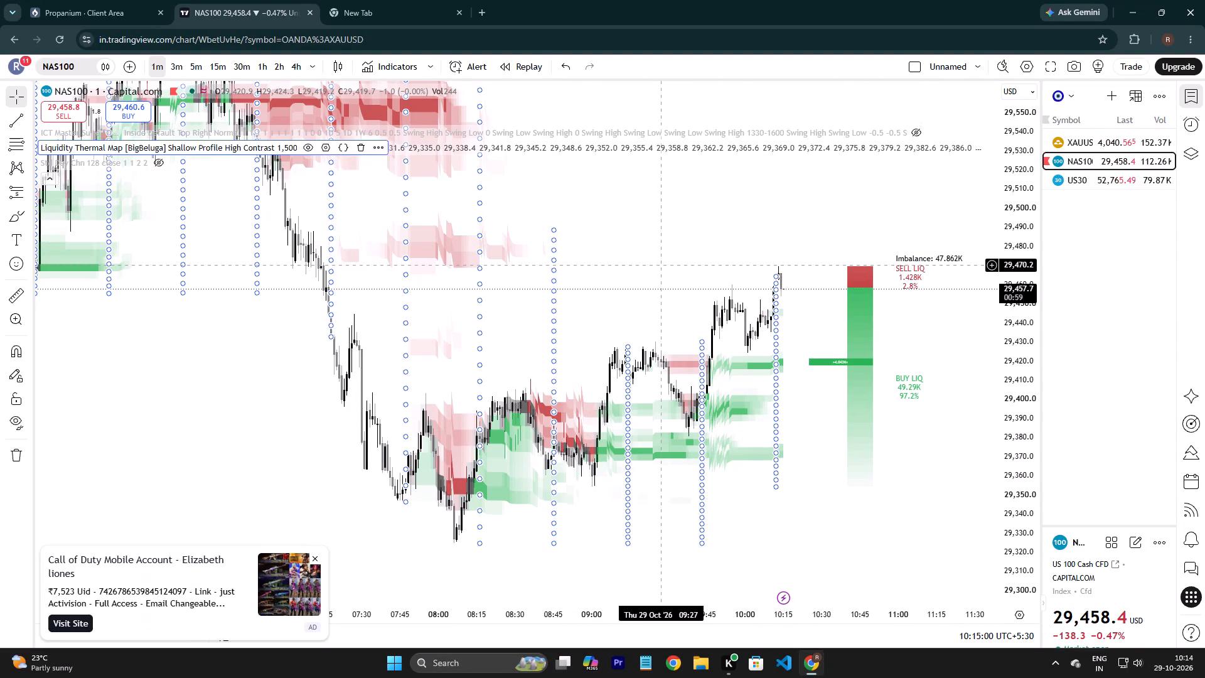
Draw a horizontal ray at 29,468.9 on the NAS100 chart, extending forward across the latest swing high.
click(33, 121)
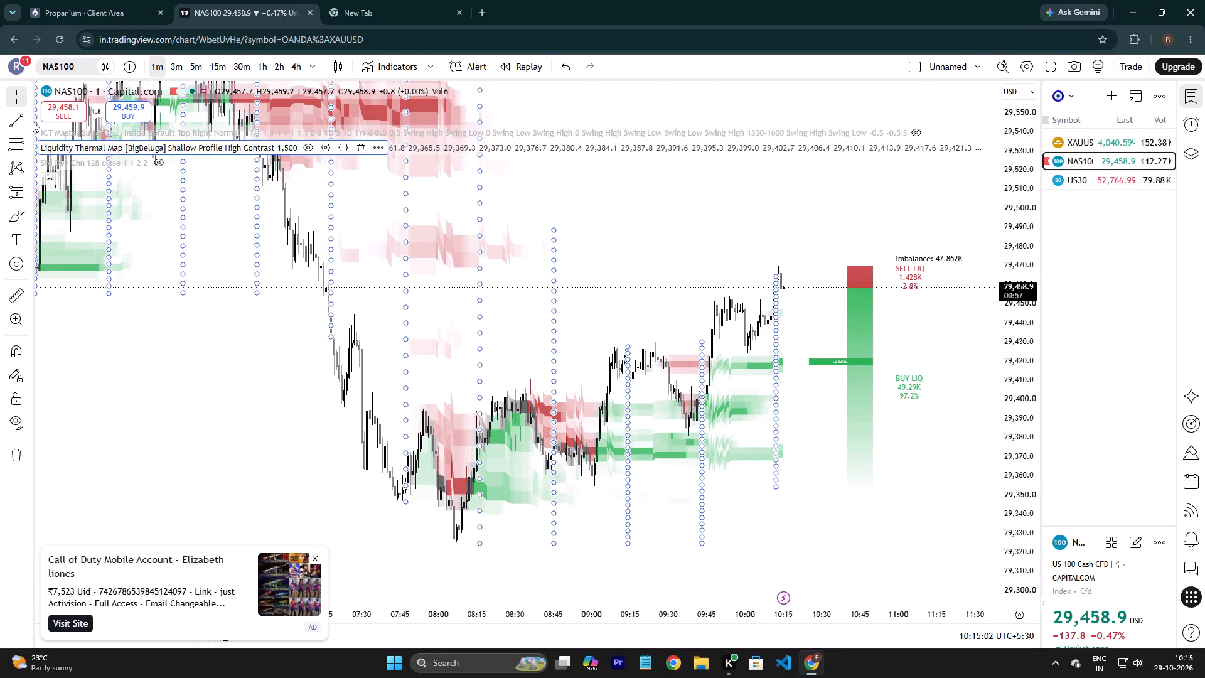
click(30, 121)
click(50, 287)
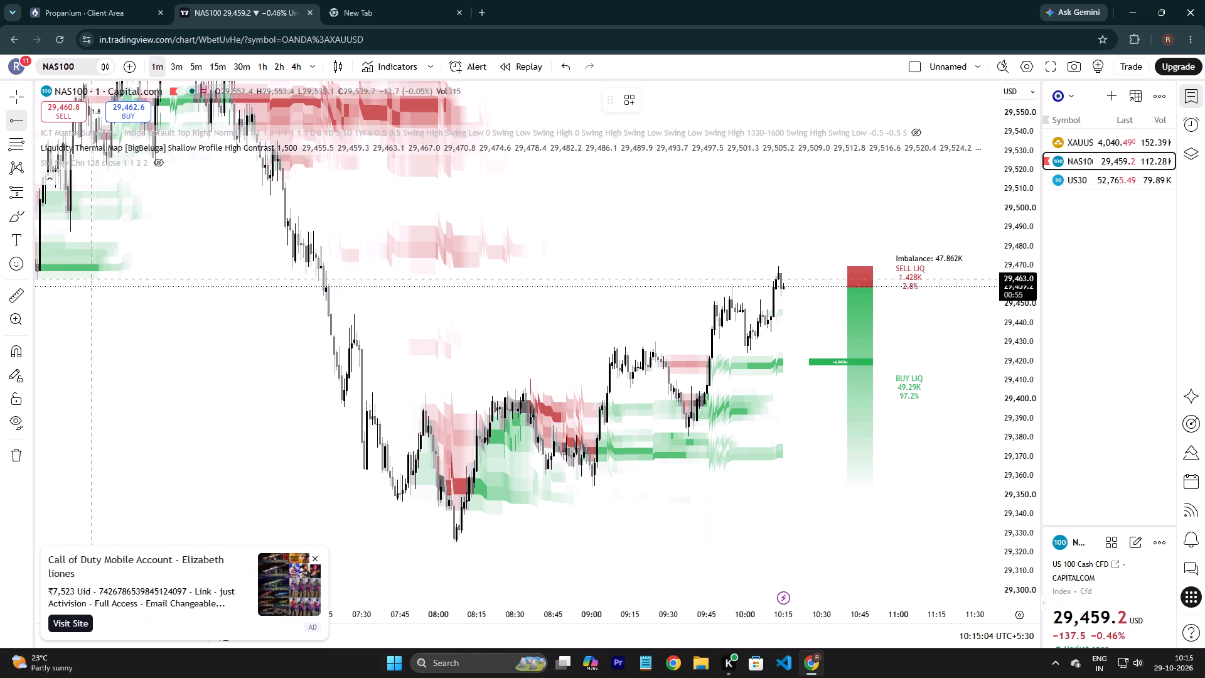
click(217, 267)
click(544, 319)
double_click(457, 311)
drag(495, 314, 485, 312)
click(422, 310)
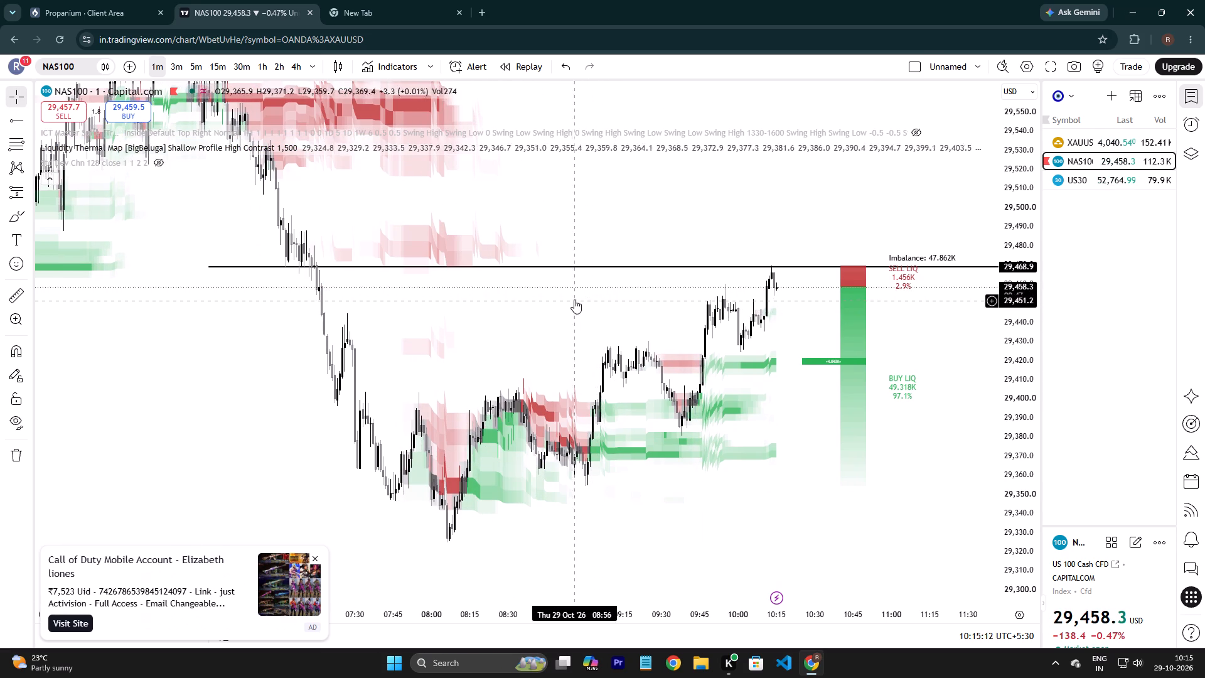
Examine NAS100 price action and the liquidity zones around the new horizontal ray, dismissing the advertisement over the chart.
drag(577, 288, 562, 392)
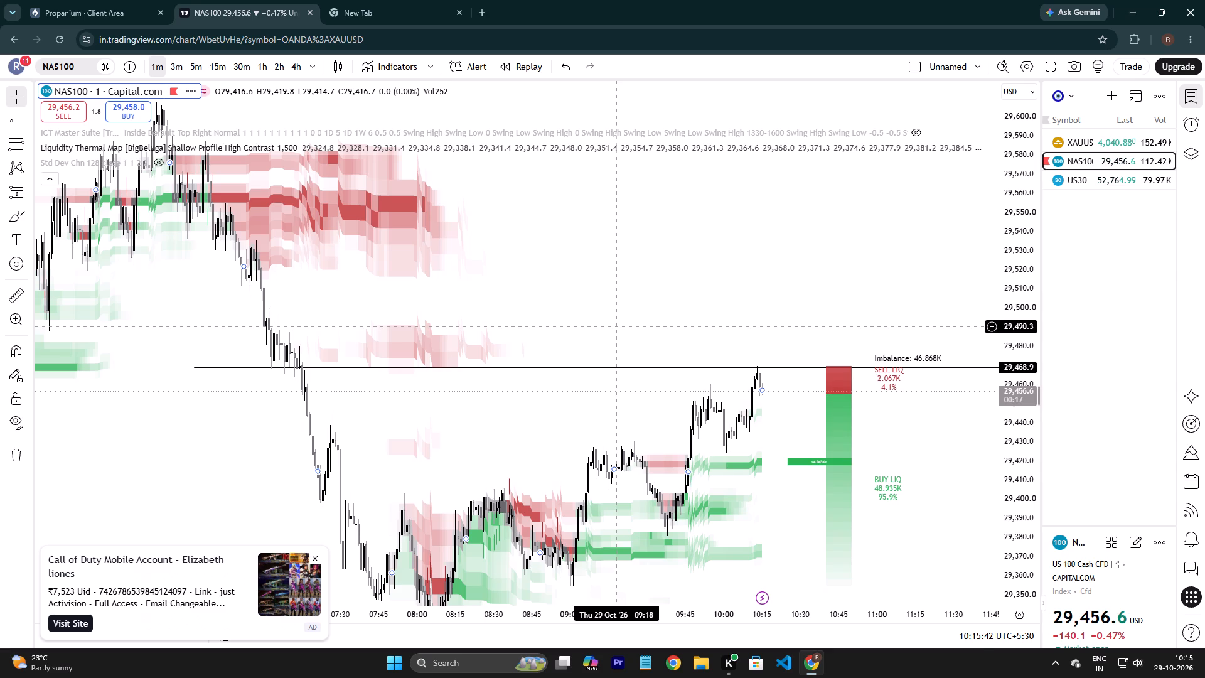
click(316, 558)
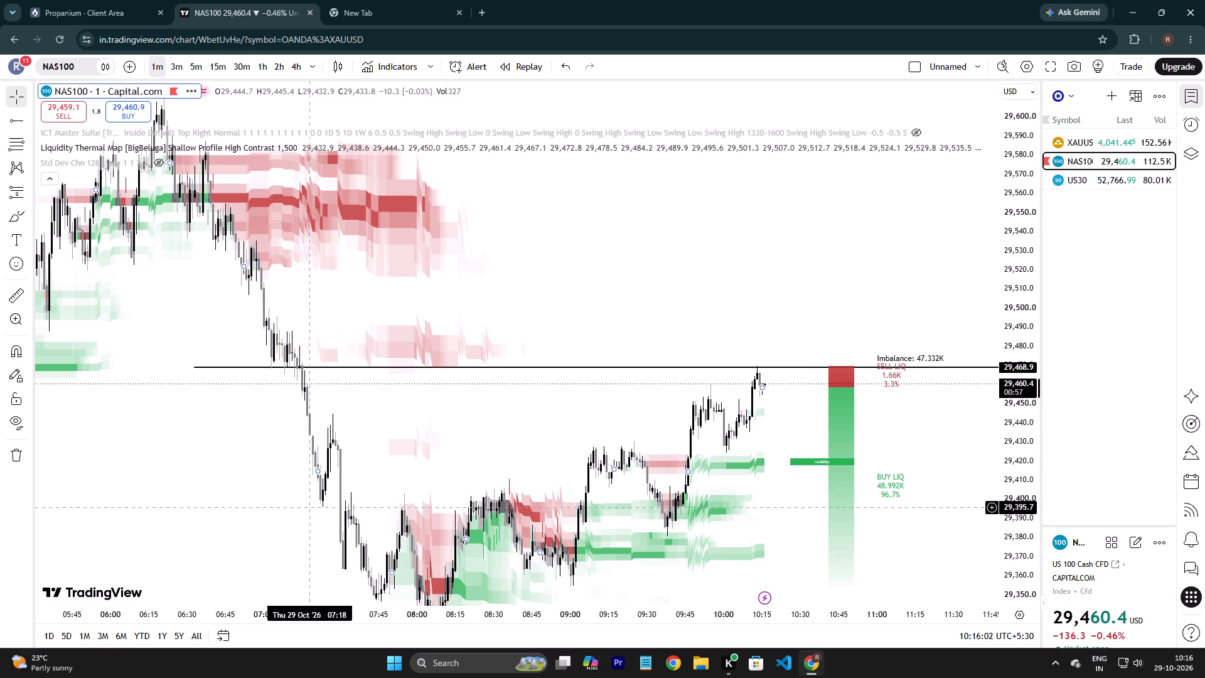
drag(614, 441, 546, 385)
click(545, 384)
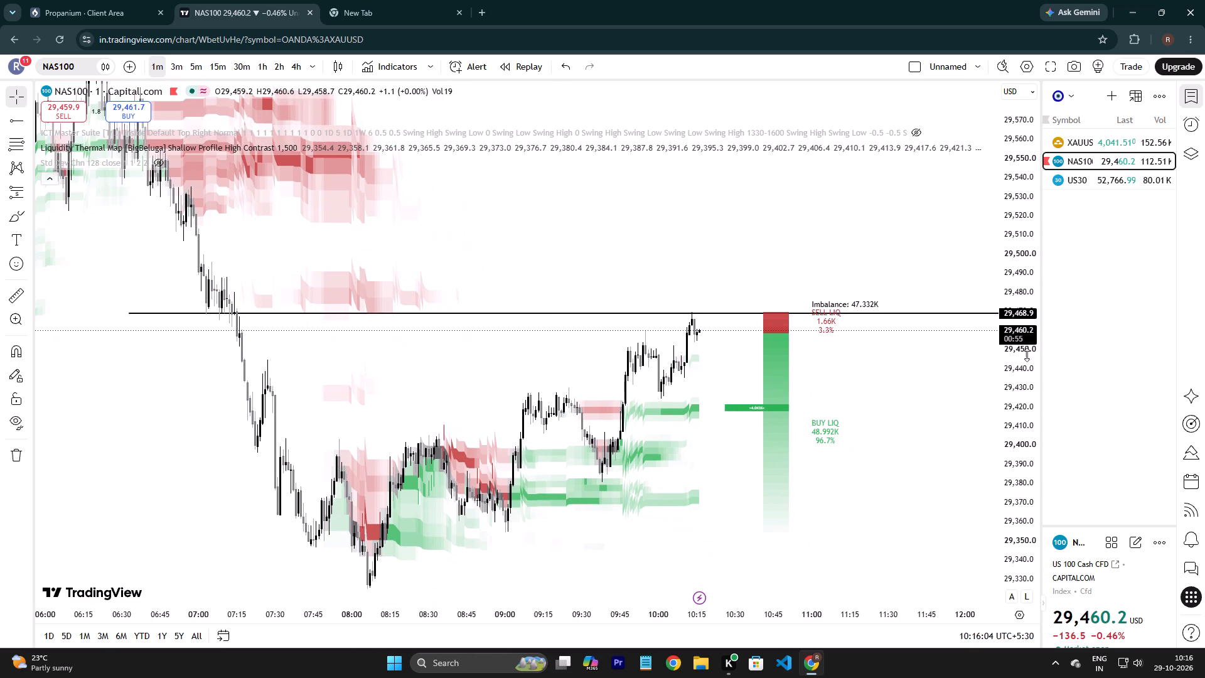
drag(1028, 349, 997, 419)
scroll(941, 471, down, 4)
drag(882, 545, 866, 547)
drag(848, 548, 824, 544)
drag(800, 537, 746, 526)
click(746, 526)
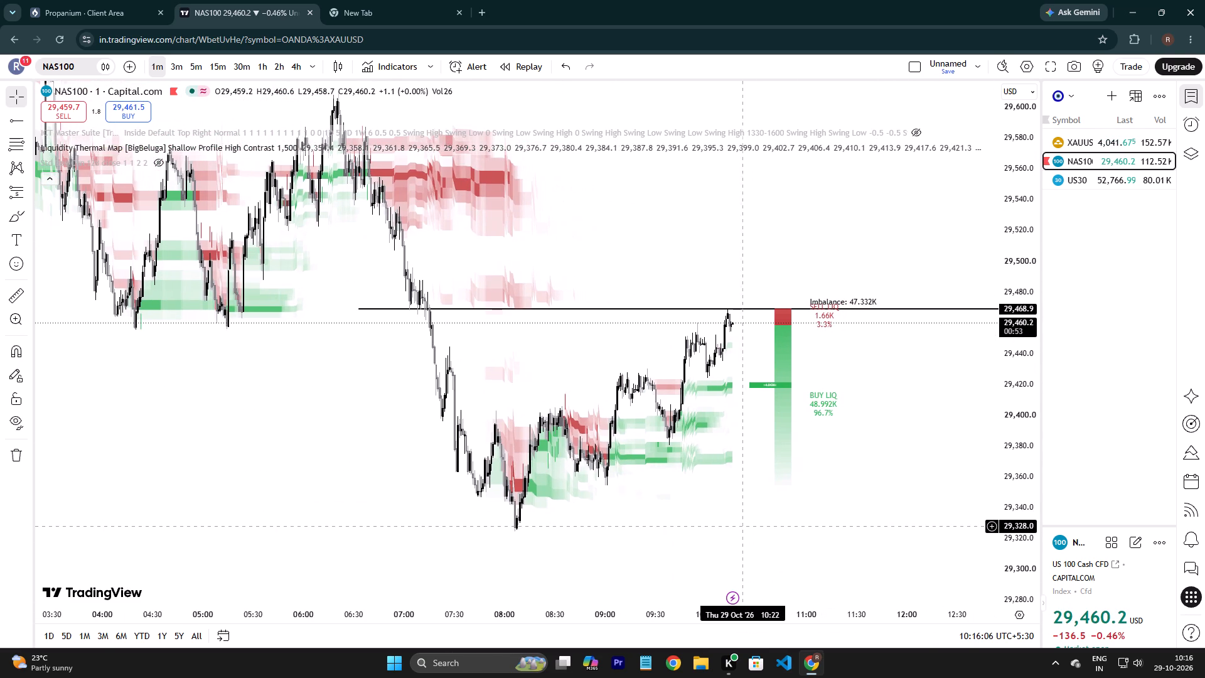
click(735, 527)
Switch the chart to US30 and examine its 1-minute price action and Liquidity Thermal Map zones.
double_click(1122, 176)
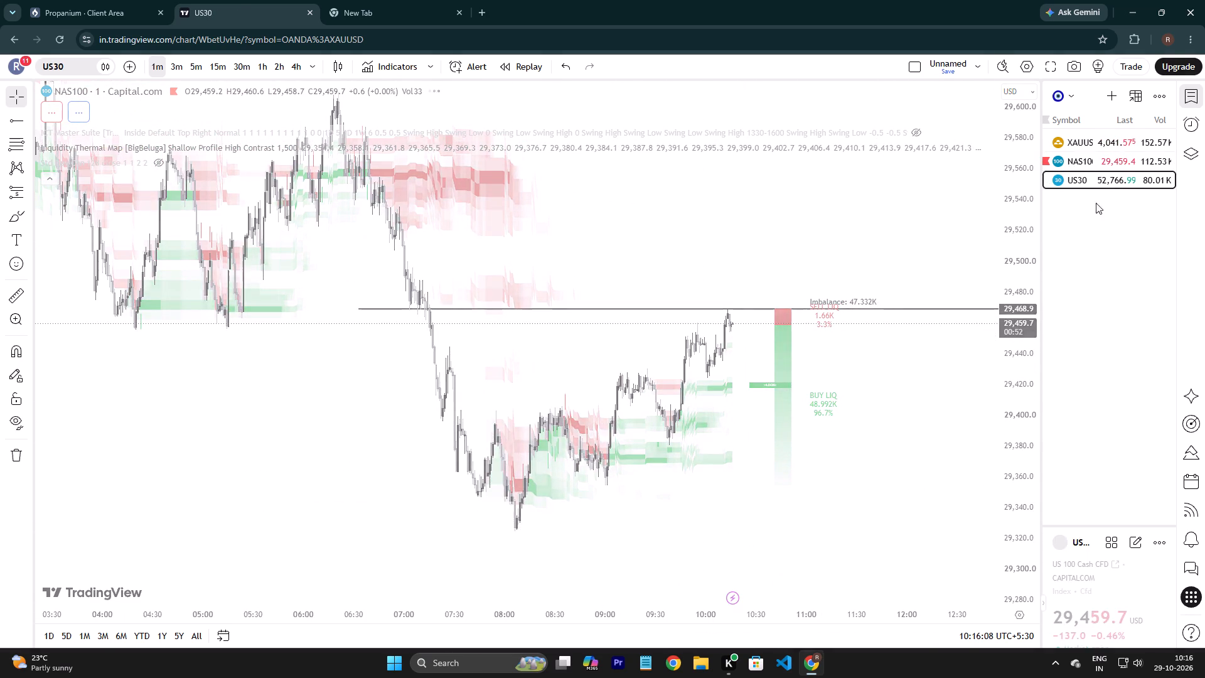
scroll(940, 343, down, 4)
drag(849, 382, 720, 552)
click(1020, 257)
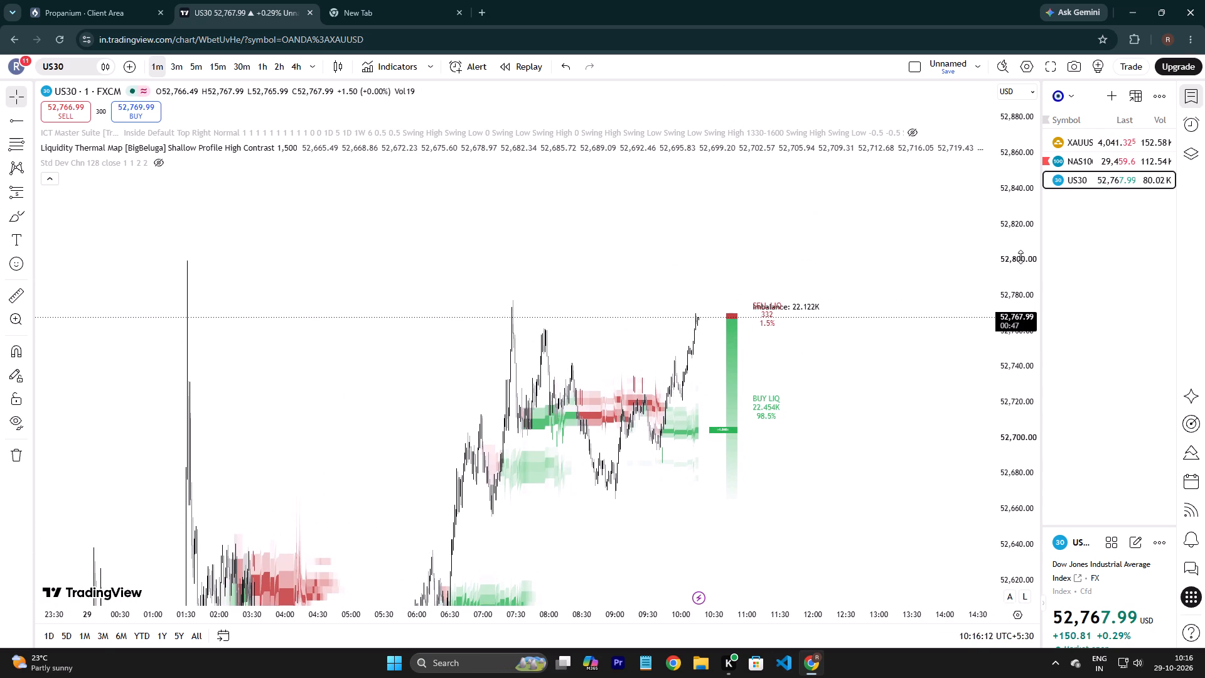
drag(1016, 269, 975, 401)
drag(901, 292, 898, 307)
drag(897, 318, 902, 389)
click(870, 394)
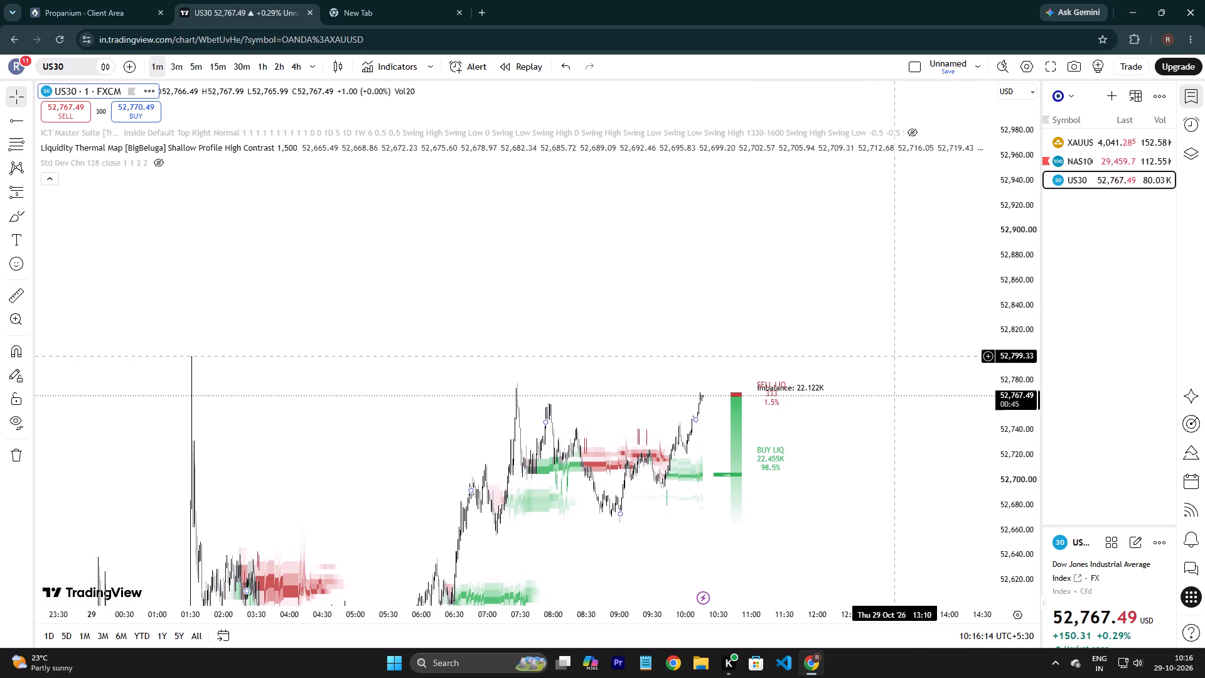
click(920, 304)
click(826, 314)
drag(826, 317, 835, 329)
click(881, 259)
drag(874, 460, 874, 452)
drag(874, 439, 893, 311)
click(893, 309)
click(897, 392)
drag(897, 369, 909, 333)
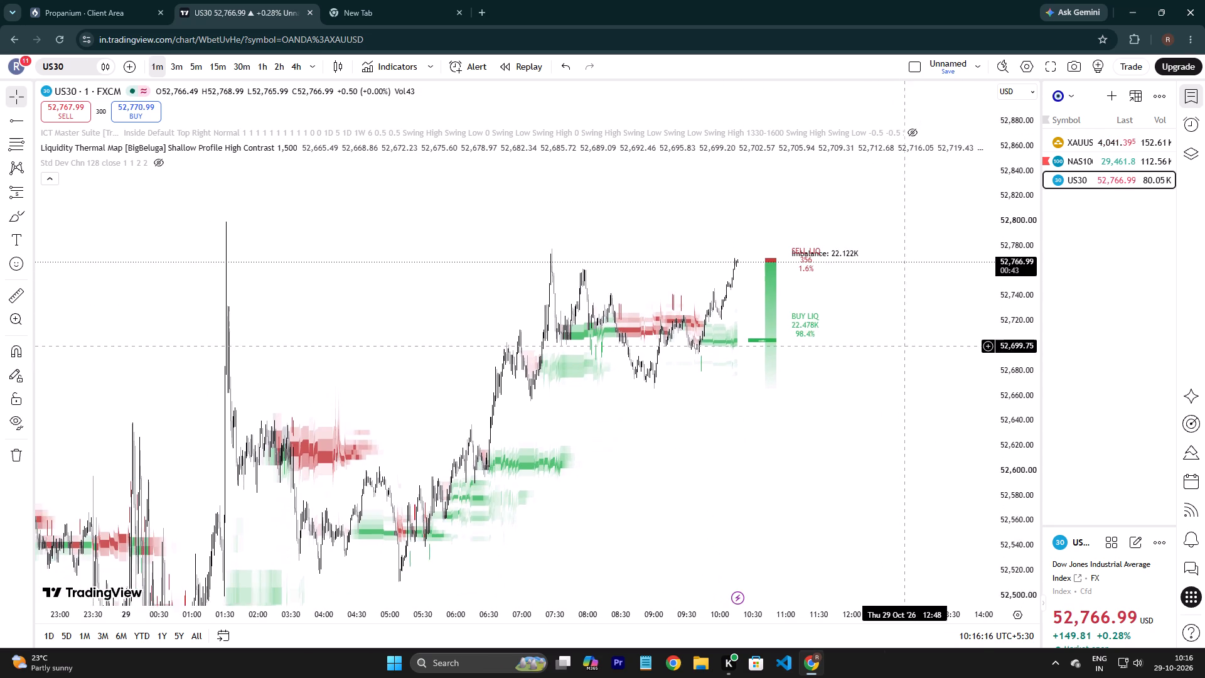
drag(909, 333, 913, 322)
scroll(949, 344, down, 3)
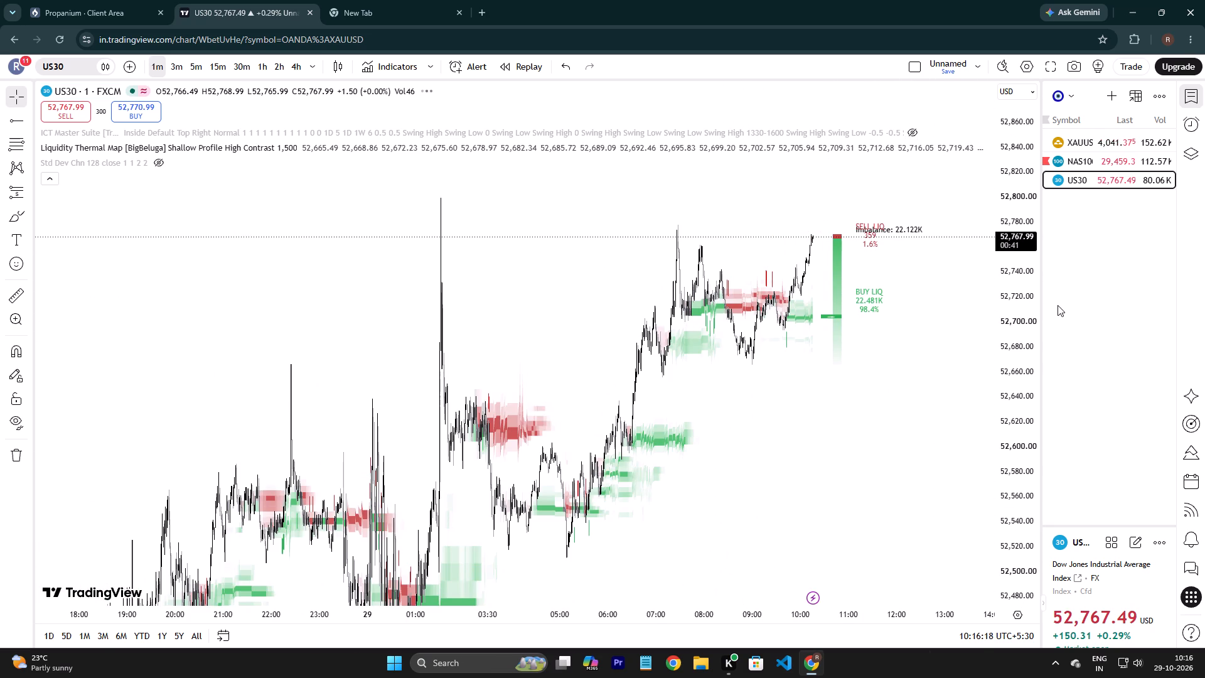
Compare the NAS100 and XAUUSD charts, ending on NAS100 to review price near the horizontal ray.
double_click(1110, 159)
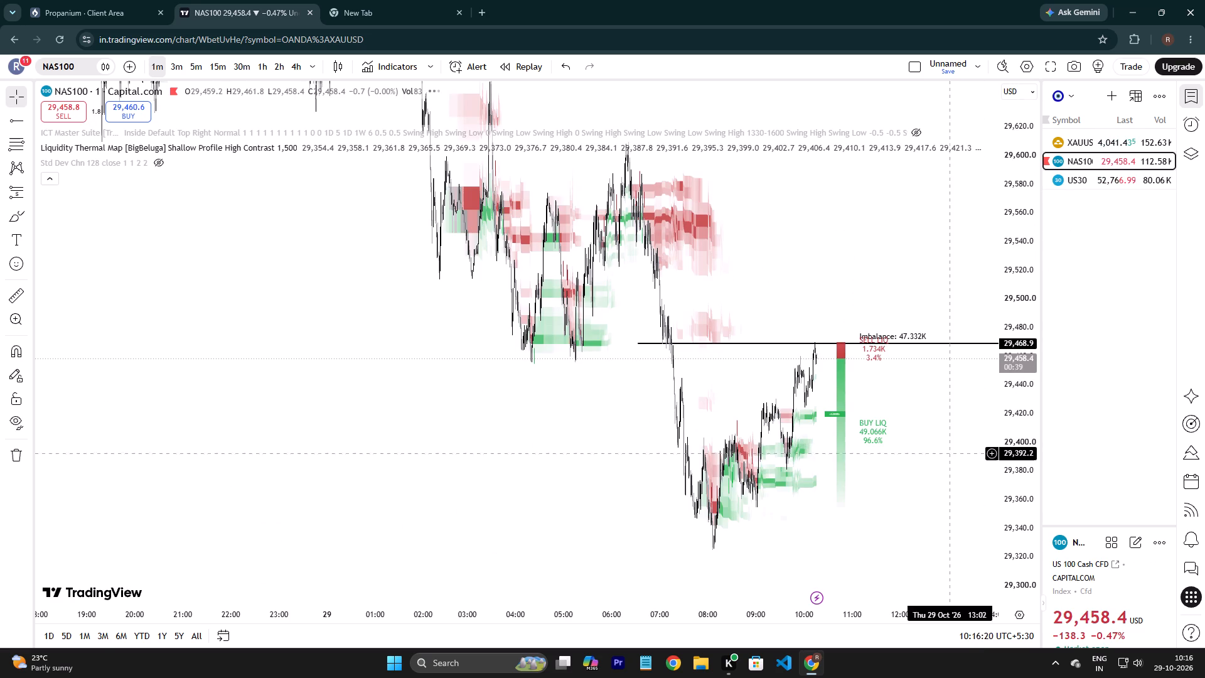
drag(948, 458, 948, 452)
click(948, 430)
double_click(1098, 139)
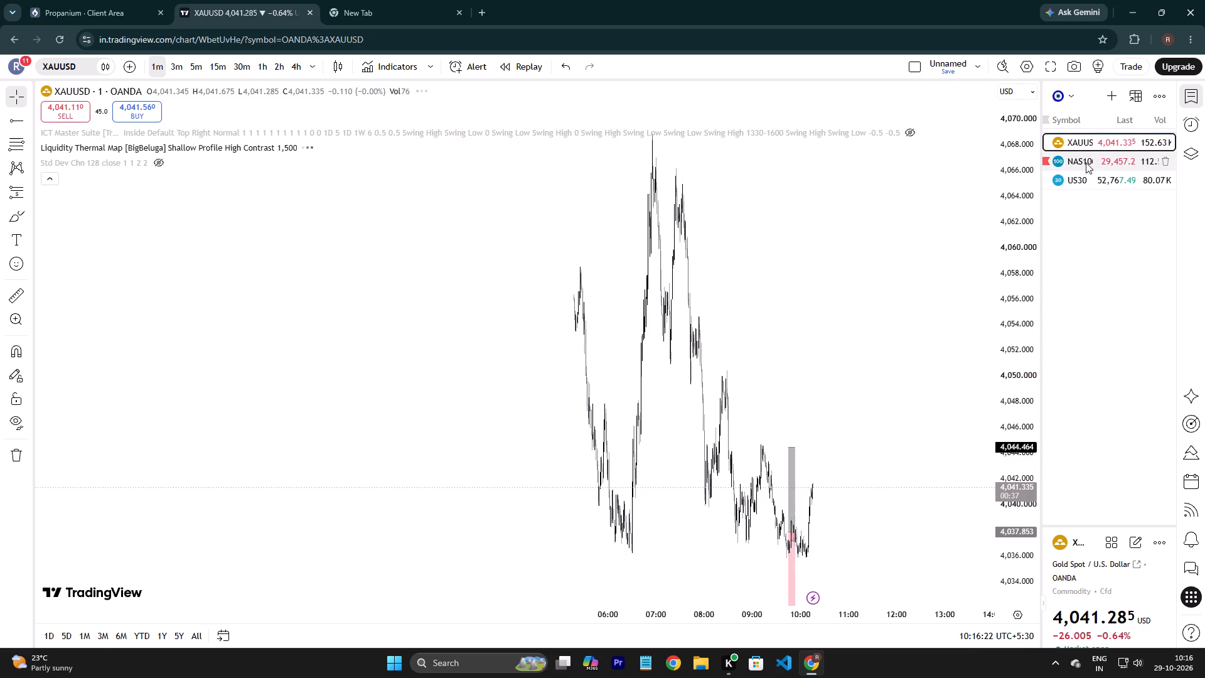
triple_click(1100, 164)
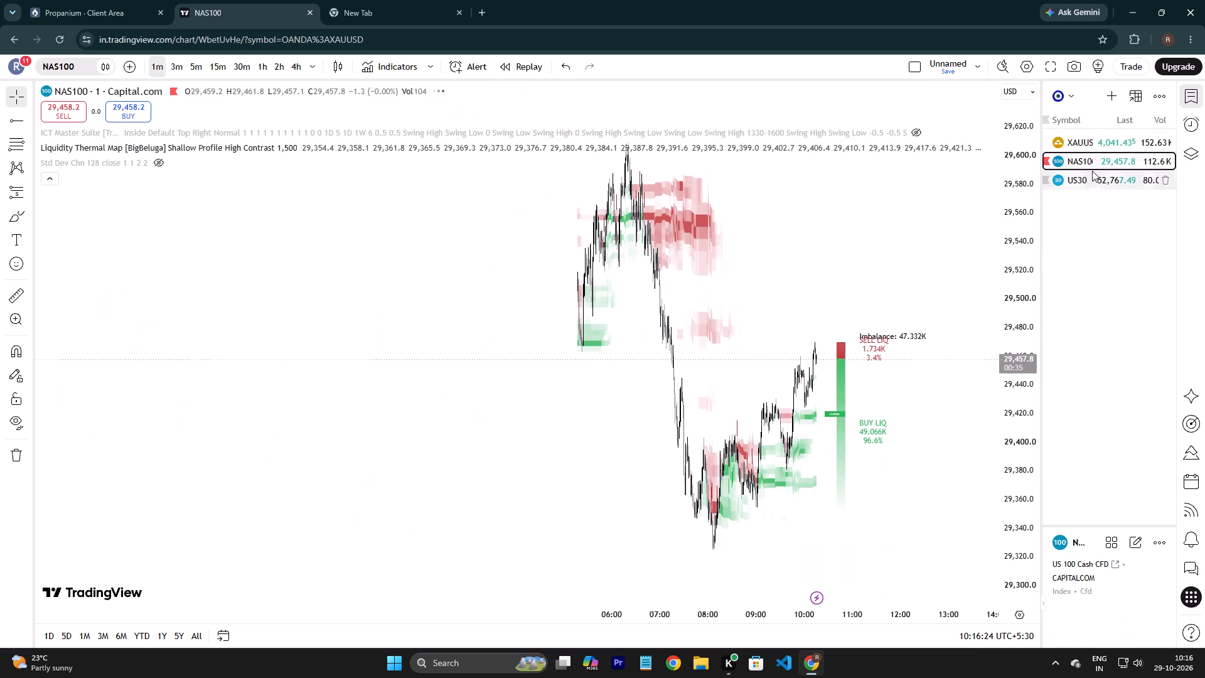
click(948, 461)
click(951, 351)
drag(951, 351, 951, 358)
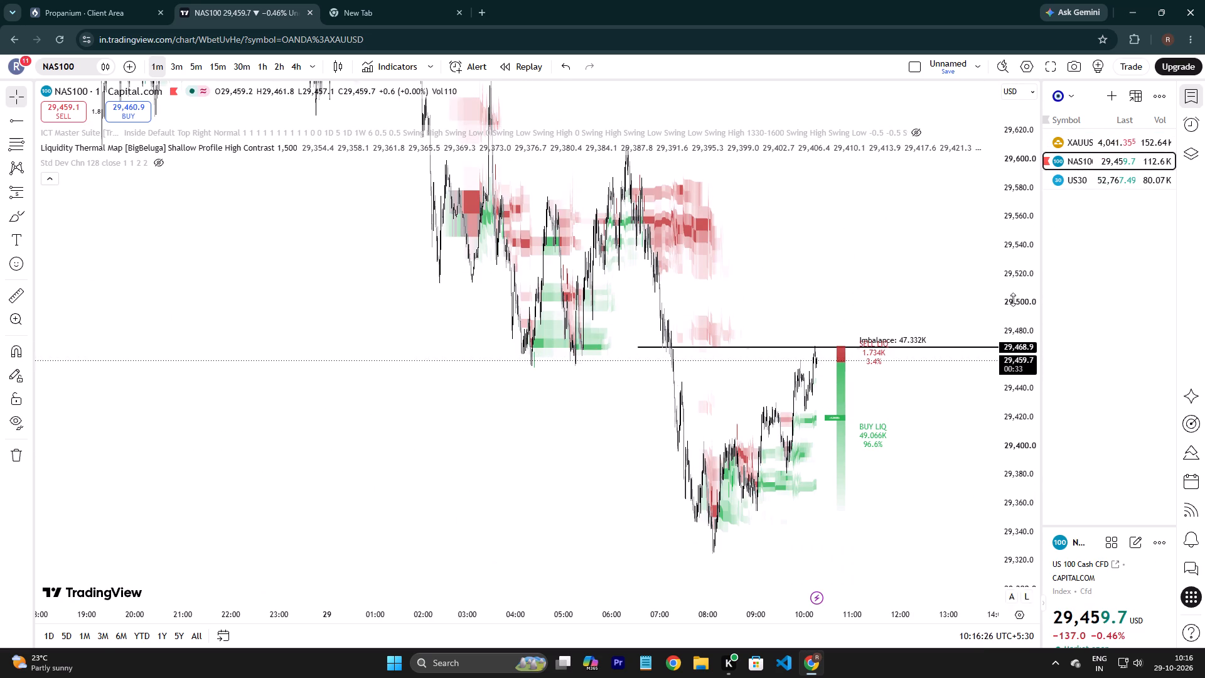
Switch the chart to XAUUSD and delete the long position drawing over the latest candles.
double_click(1092, 144)
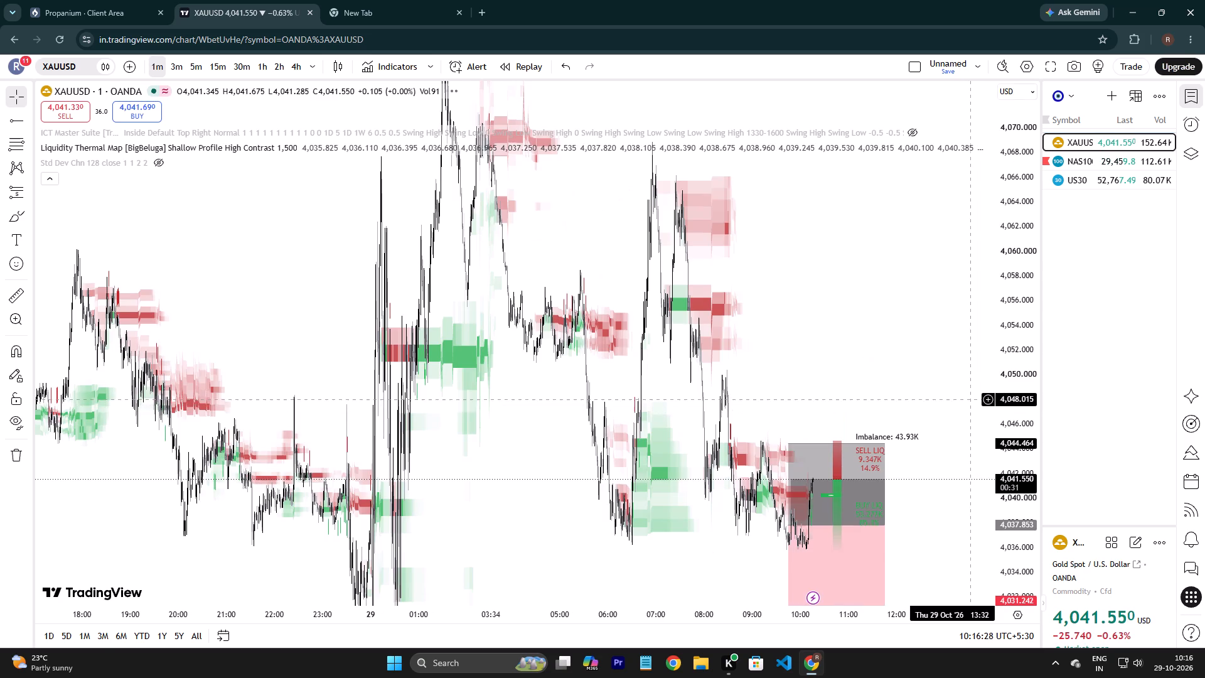
drag(970, 512, 965, 373)
click(965, 373)
scroll(968, 372, up, 4)
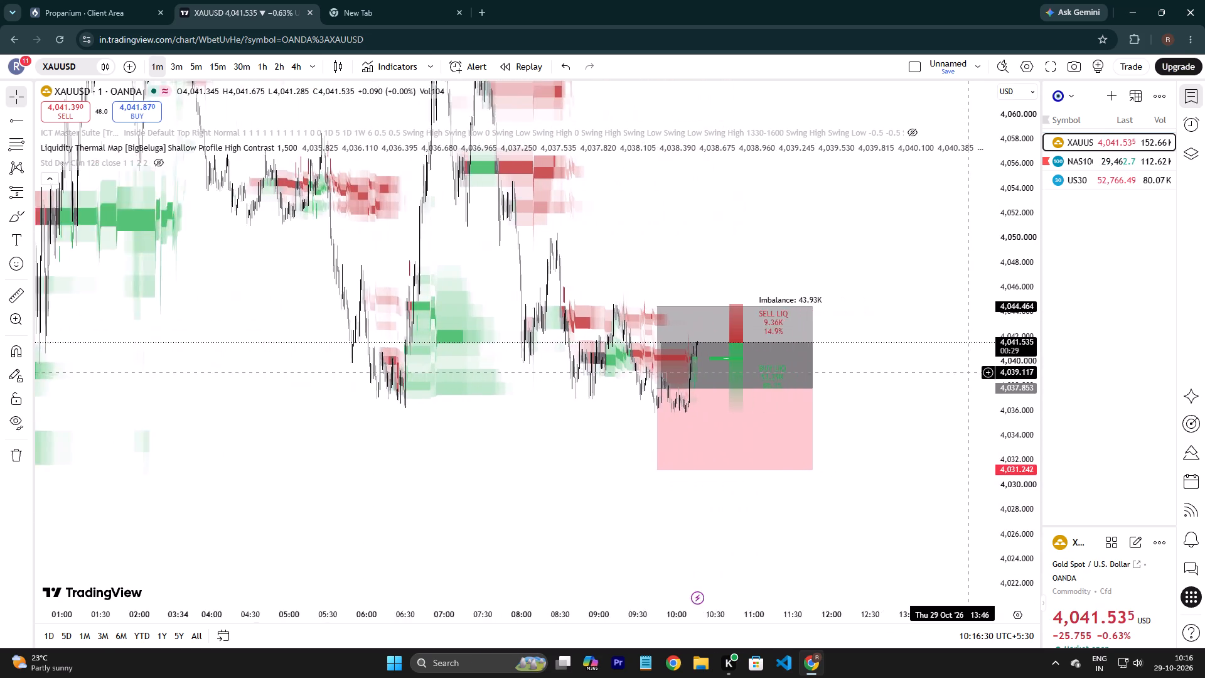
scroll(968, 372, up, 6)
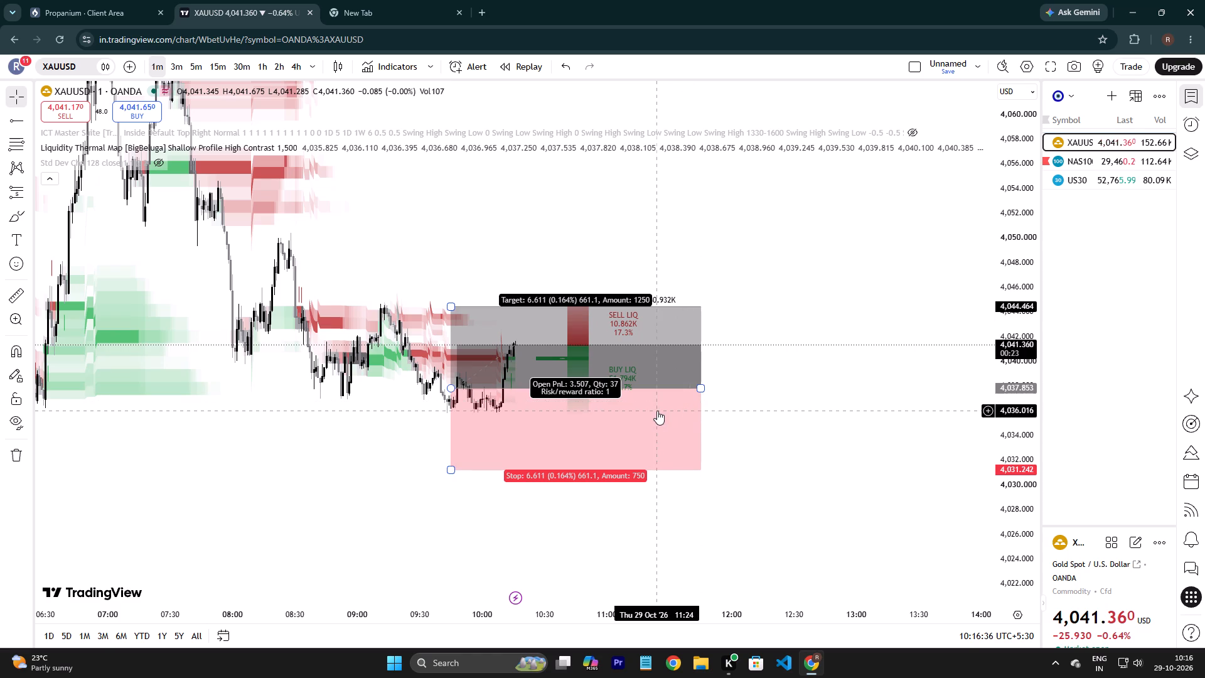
click(701, 387)
drag(701, 387, 660, 386)
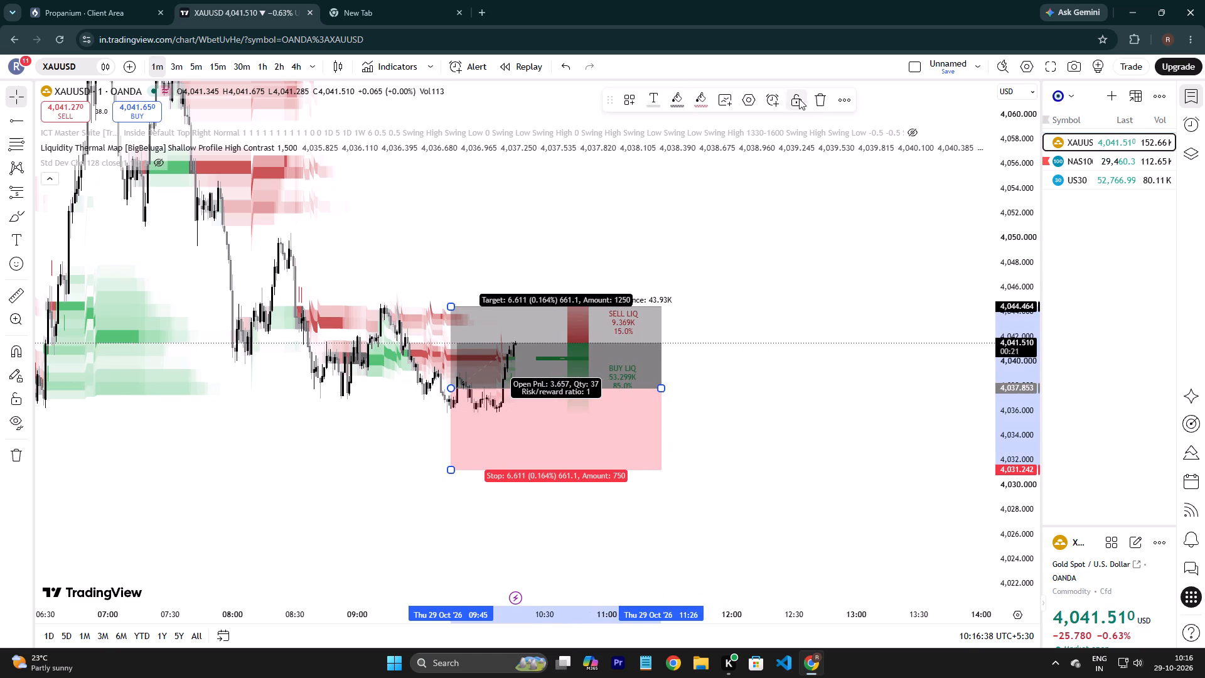
double_click(817, 102)
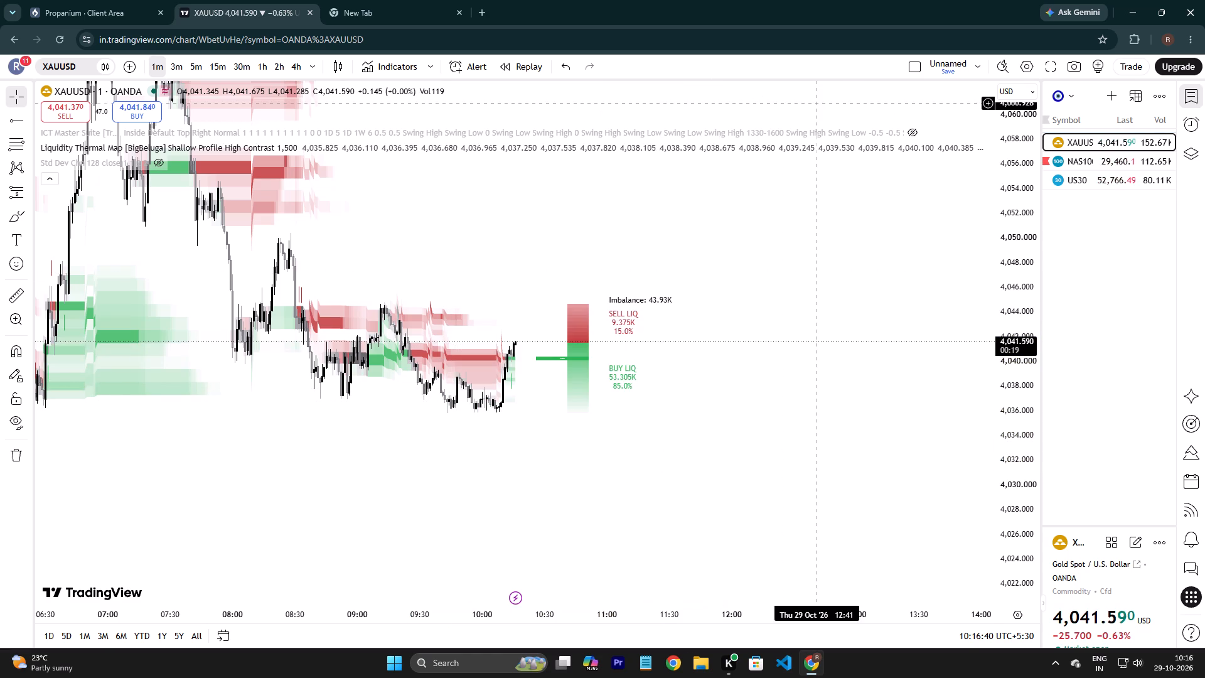
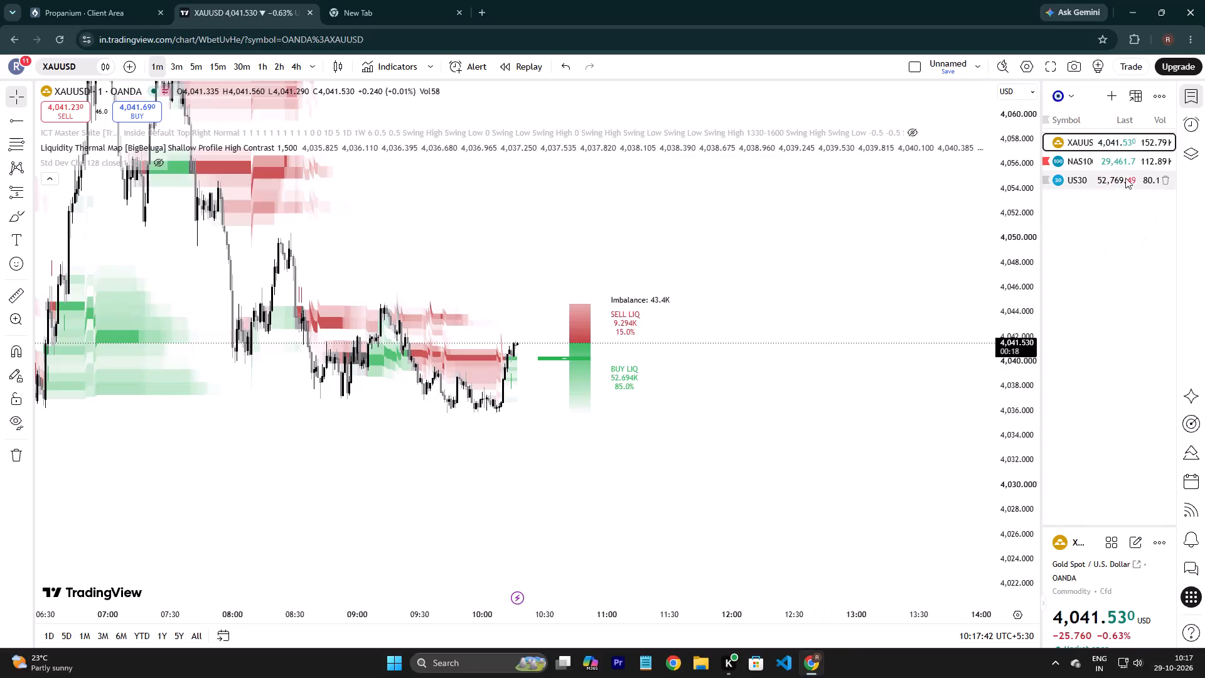
Switch the chart to NAS100 and measure the price move around 07:05, just above the horizontal ray.
click(1099, 170)
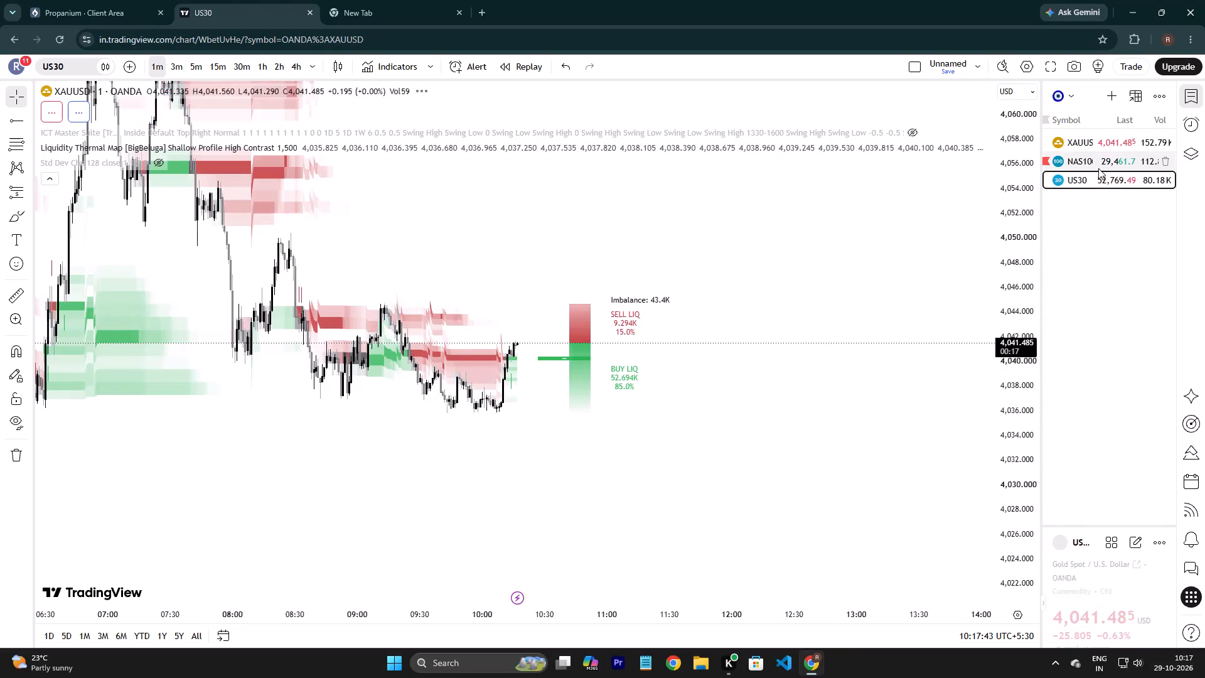
click(1098, 161)
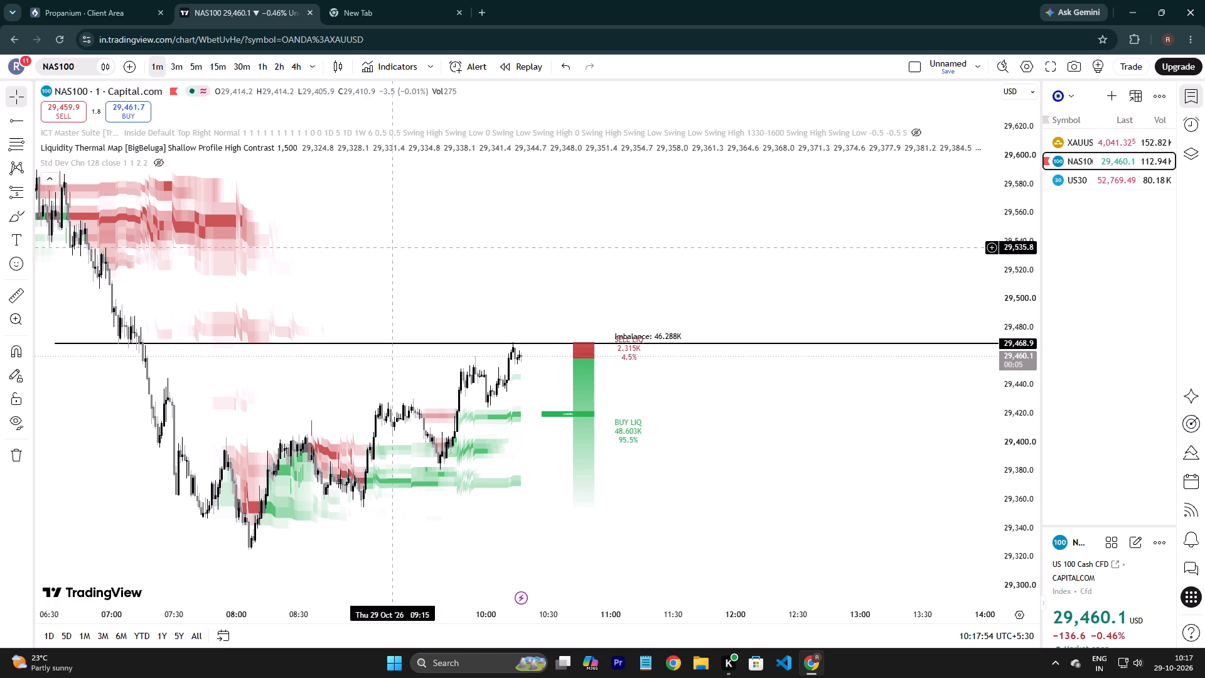
double_click(16, 291)
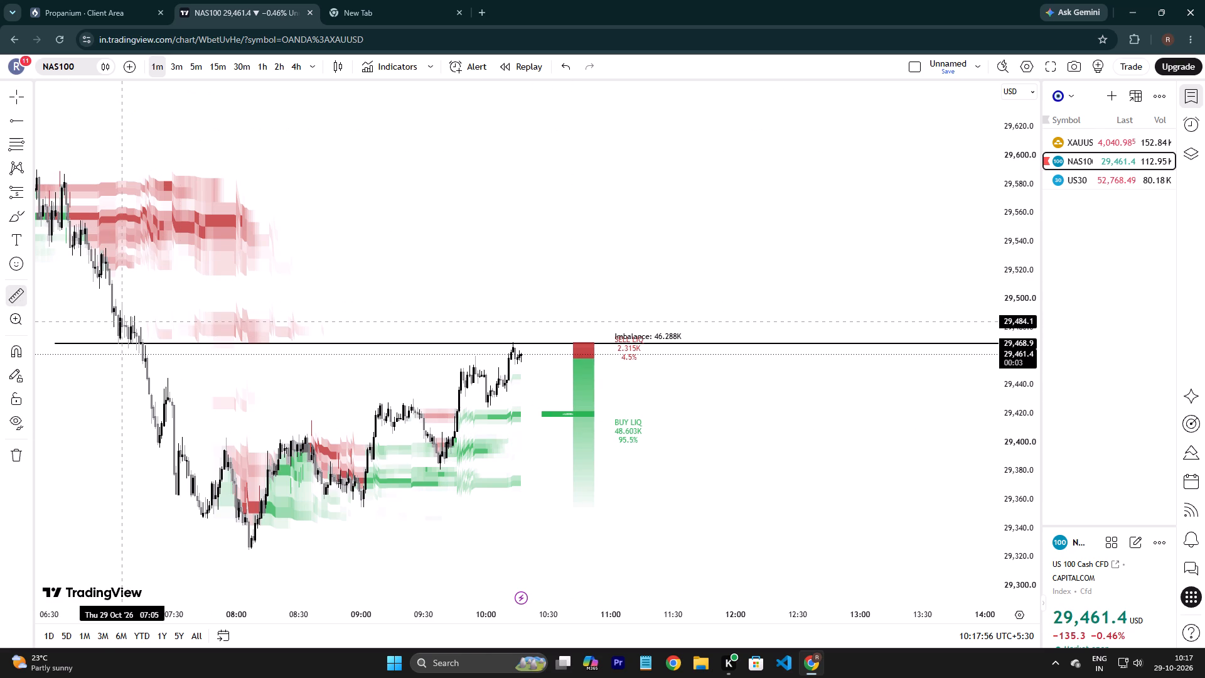
drag(122, 316, 128, 341)
click(128, 341)
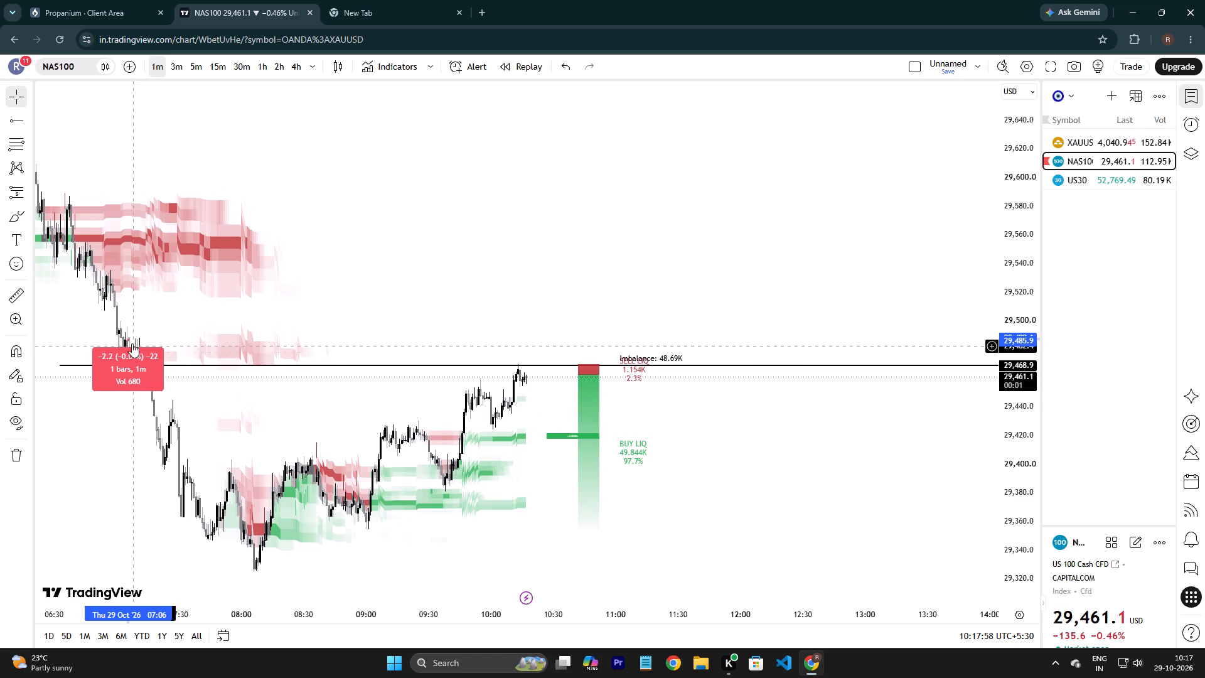
click(130, 340)
click(131, 347)
click(137, 360)
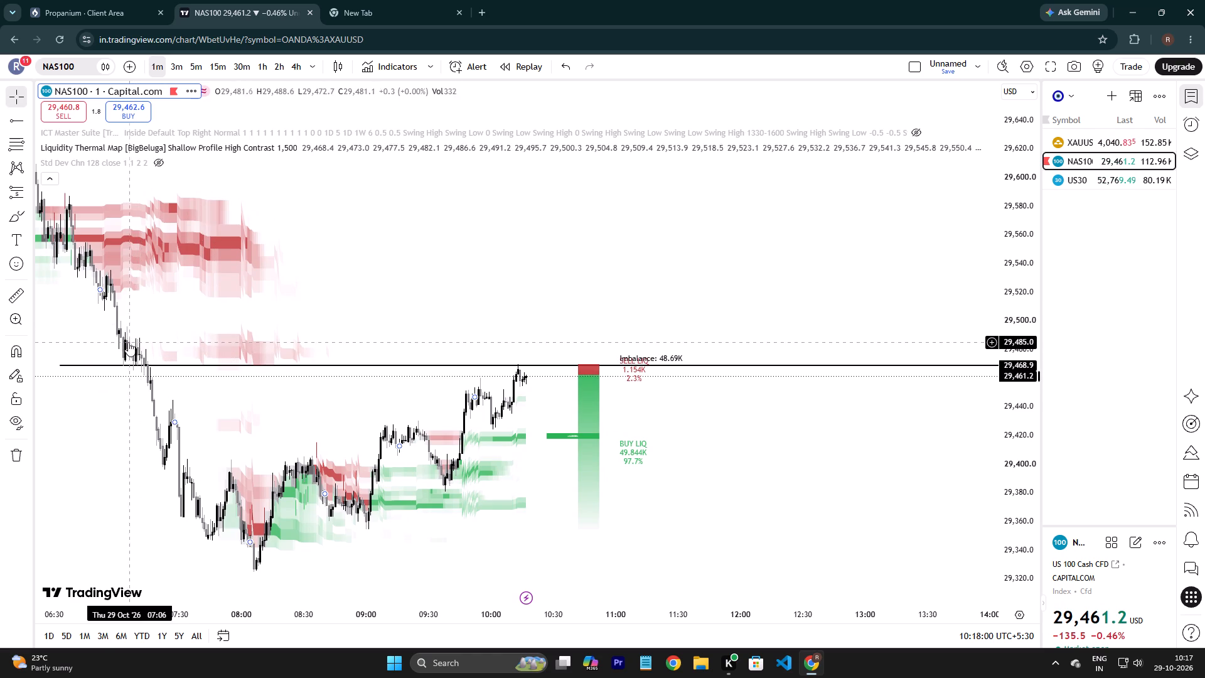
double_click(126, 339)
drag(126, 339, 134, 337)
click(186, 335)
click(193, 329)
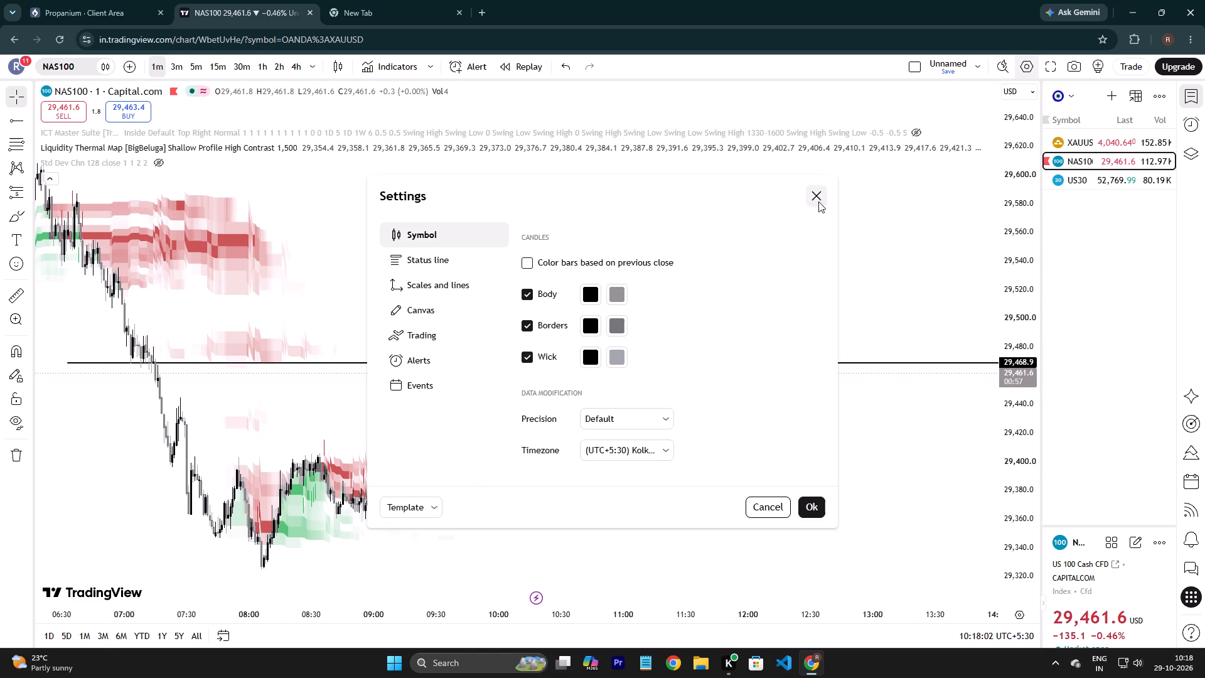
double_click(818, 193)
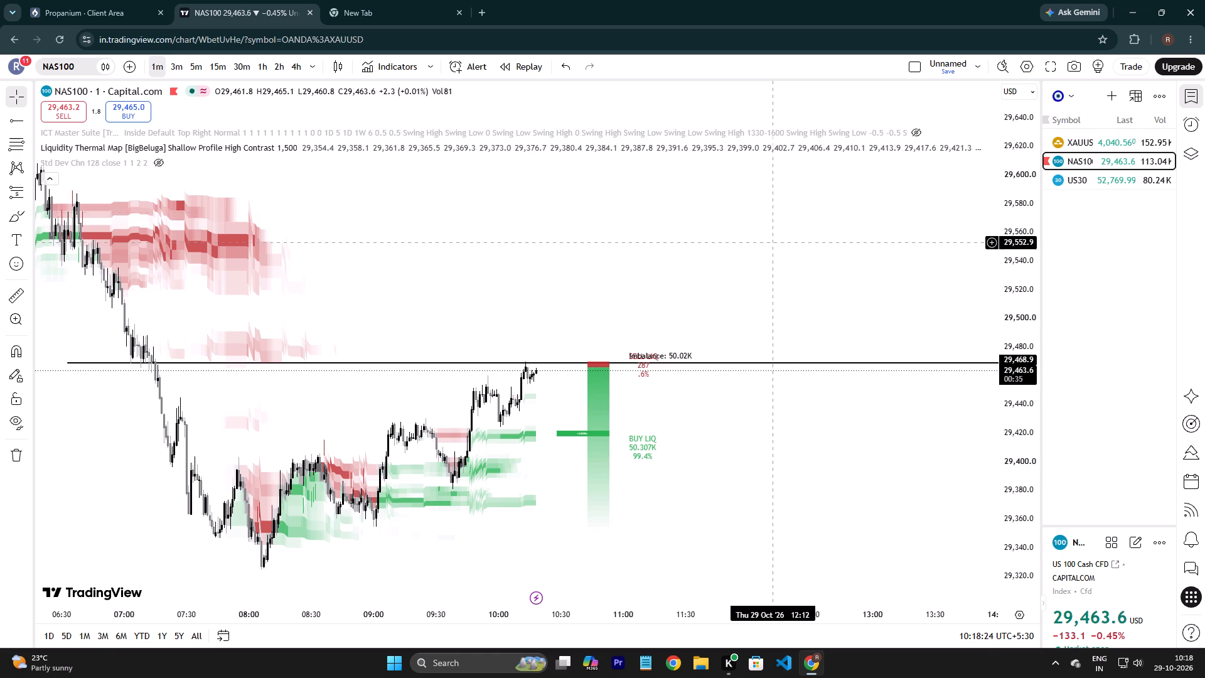
Switch to the empty new browser tab.
double_click(342, 0)
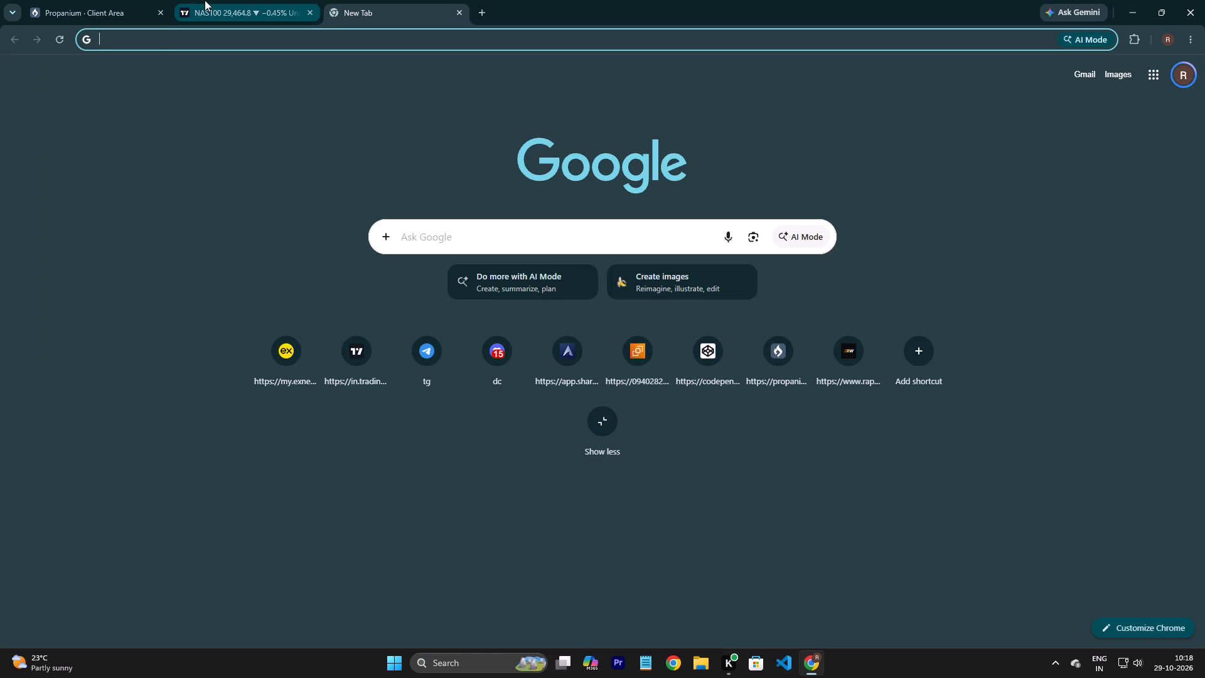